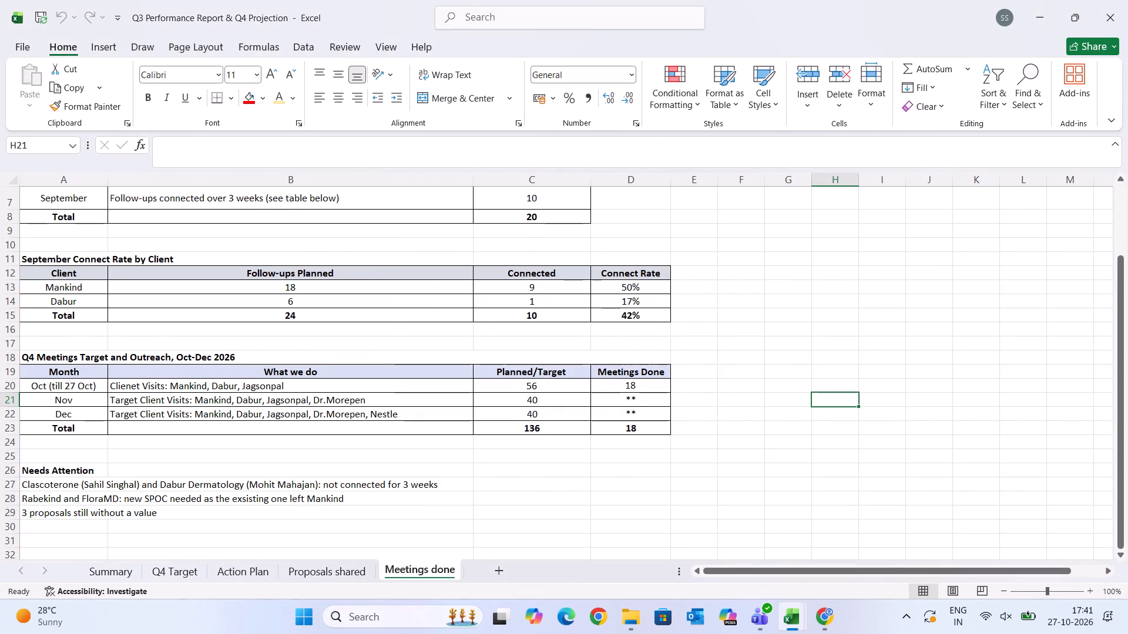
Open the October Meetings Done value for editing in the Q4 Meetings Target and Outreach table.
click(493, 508)
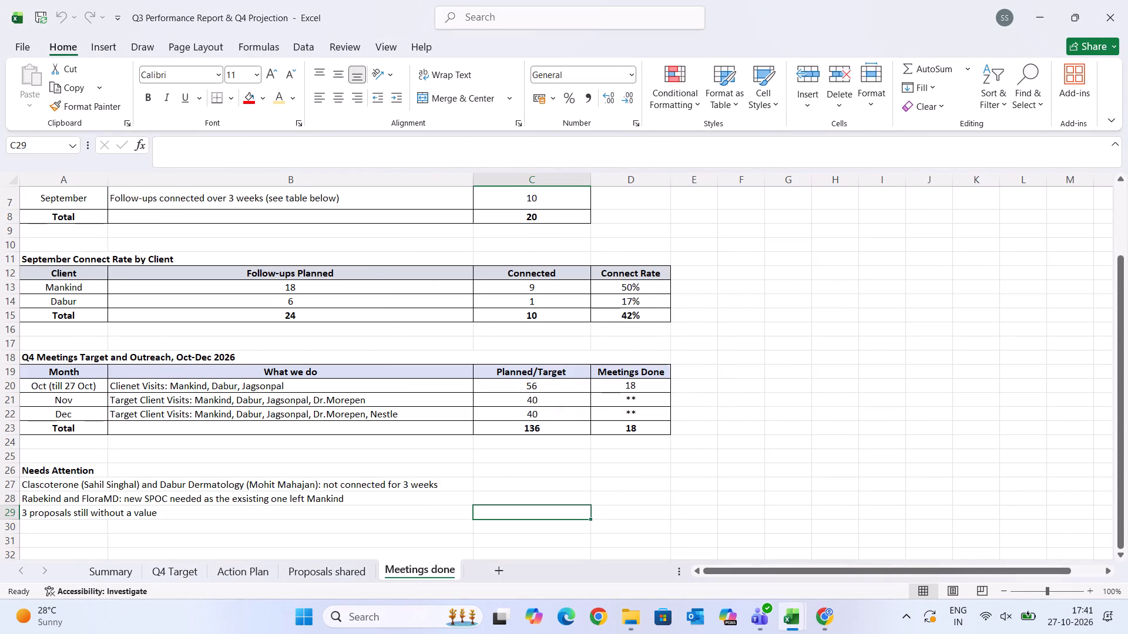
double_click(636, 386)
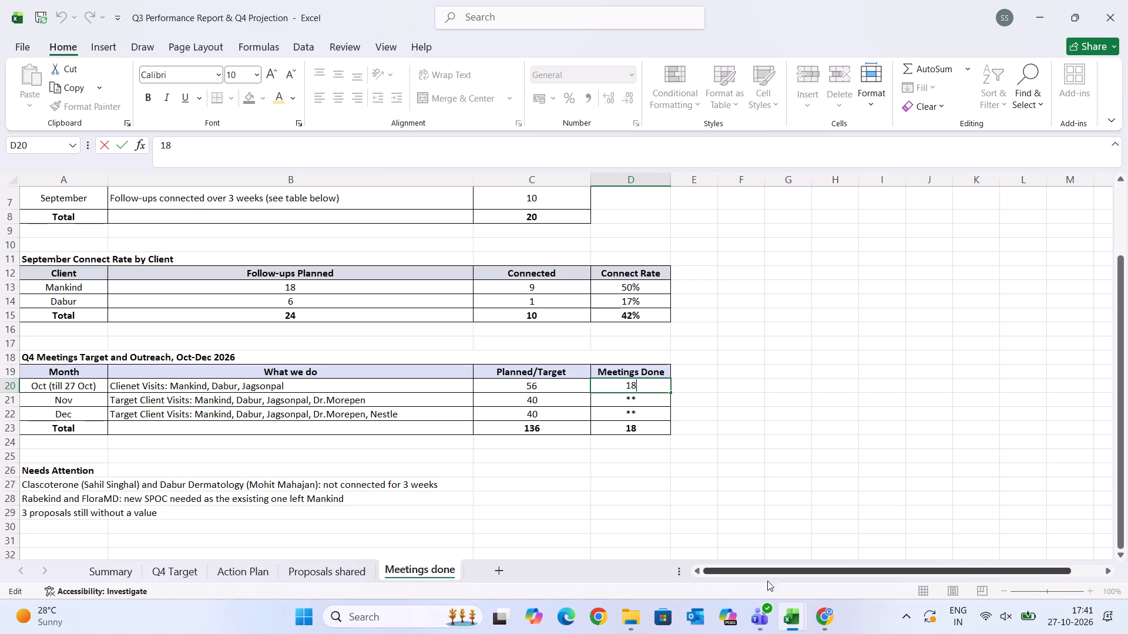
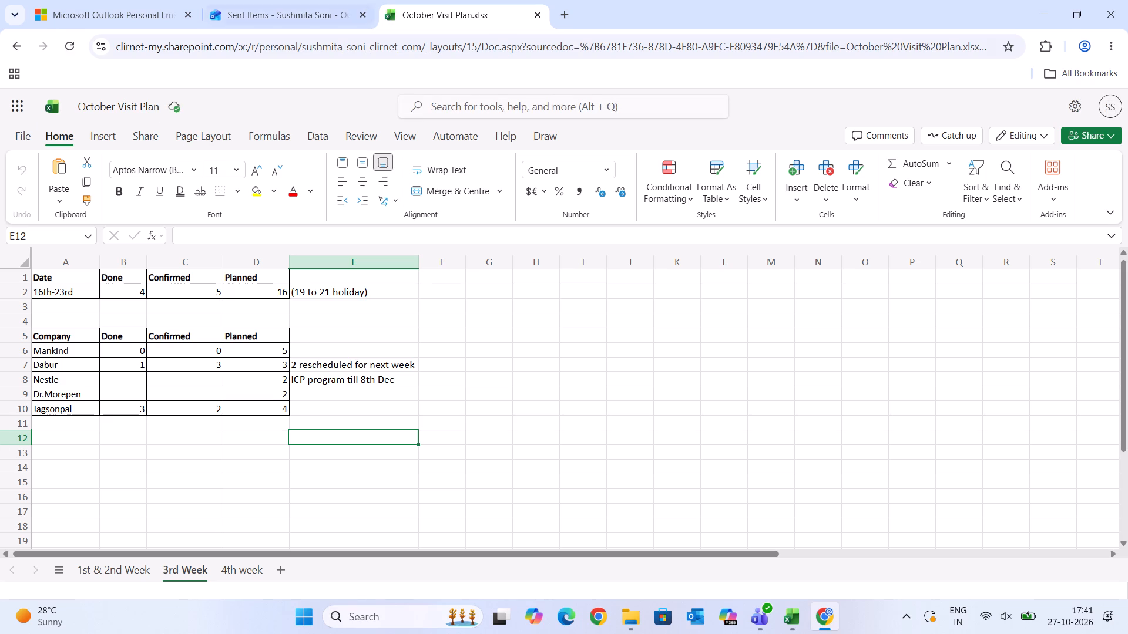
In the October Visit Plan workbook in Chrome, check Dabur's Done figure in the company table of the 3rd Week sheet.
click(125, 360)
click(125, 360)
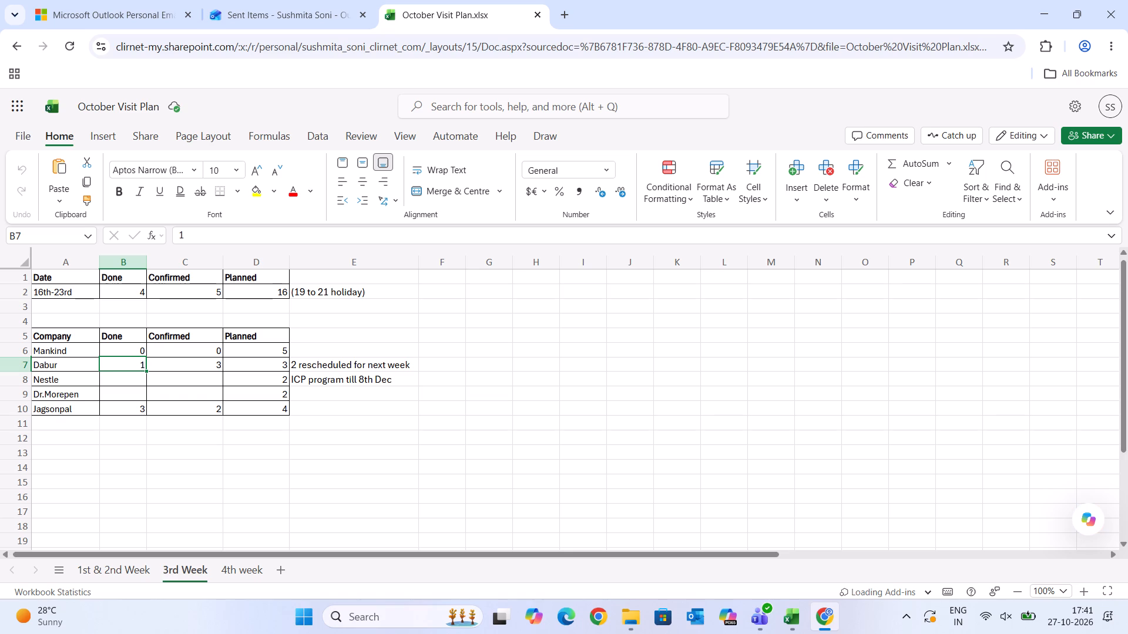
On the 4th week sheet, enter 1 as the Done value for Dabur in cell B7.
click(236, 574)
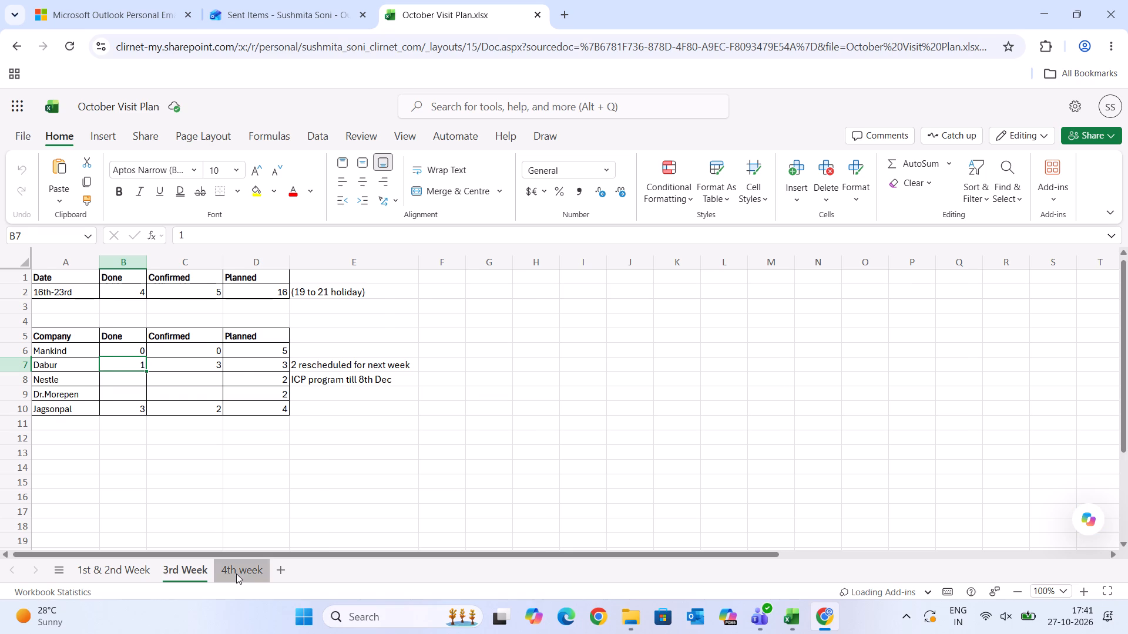
click(130, 365)
key(1)
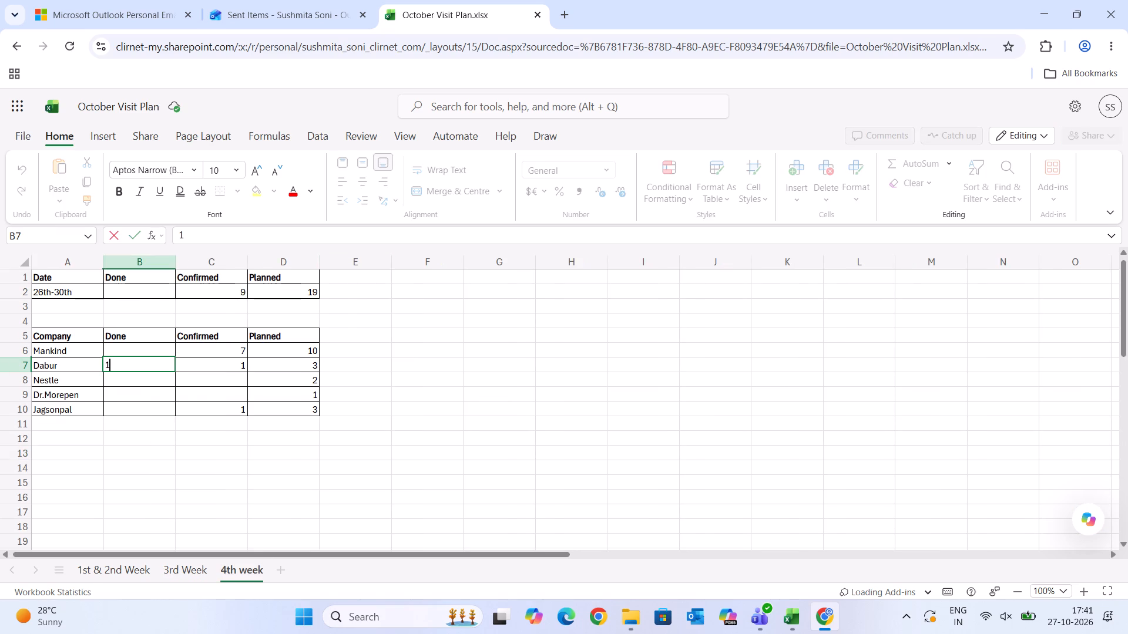
click(151, 433)
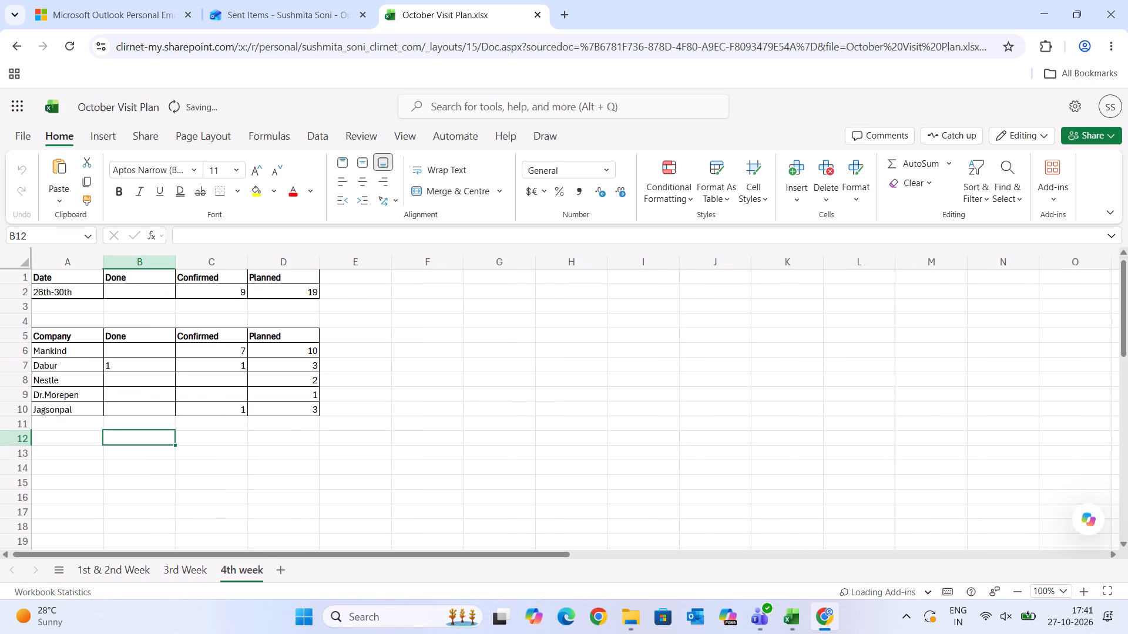
Enter 4 as the Done value for Mankind in cell B6 of the 4th week sheet.
click(155, 348)
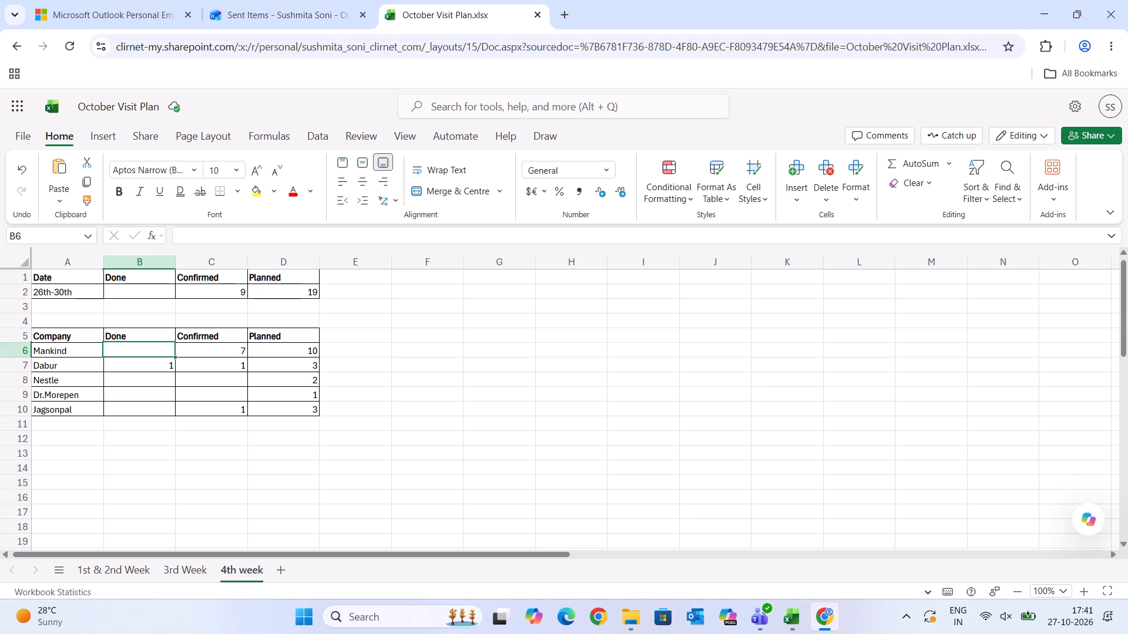
click(345, 363)
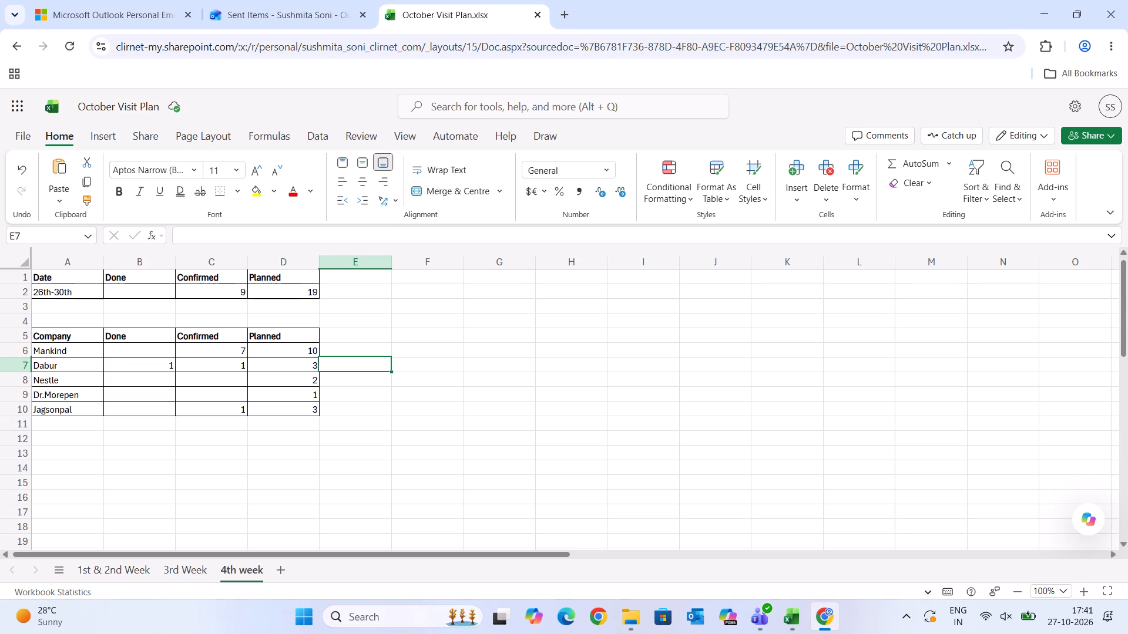
click(140, 352)
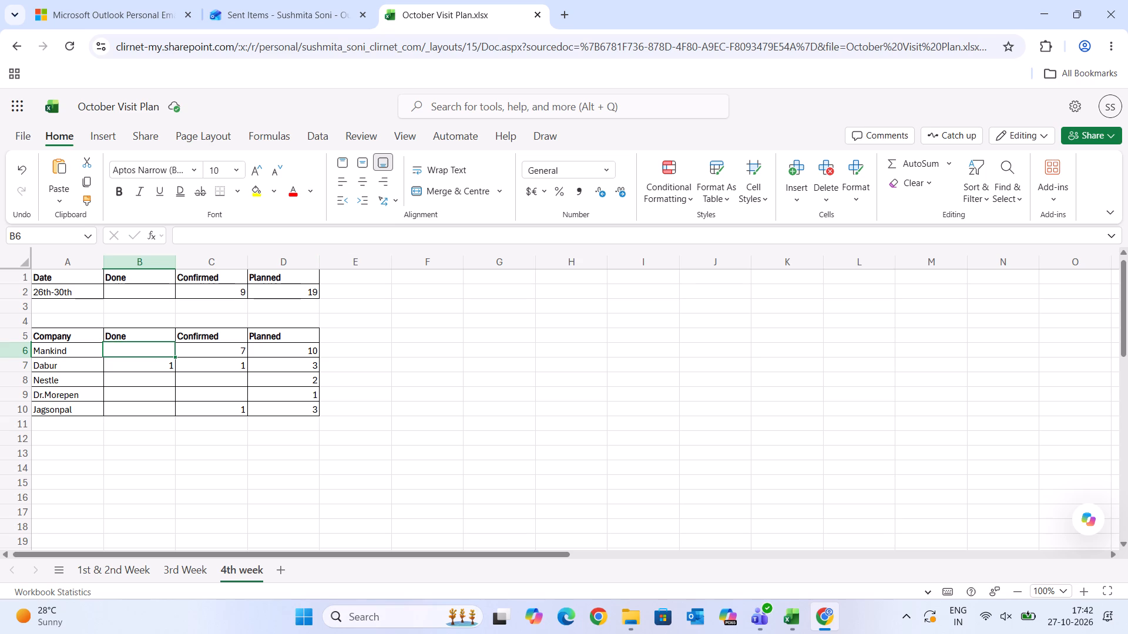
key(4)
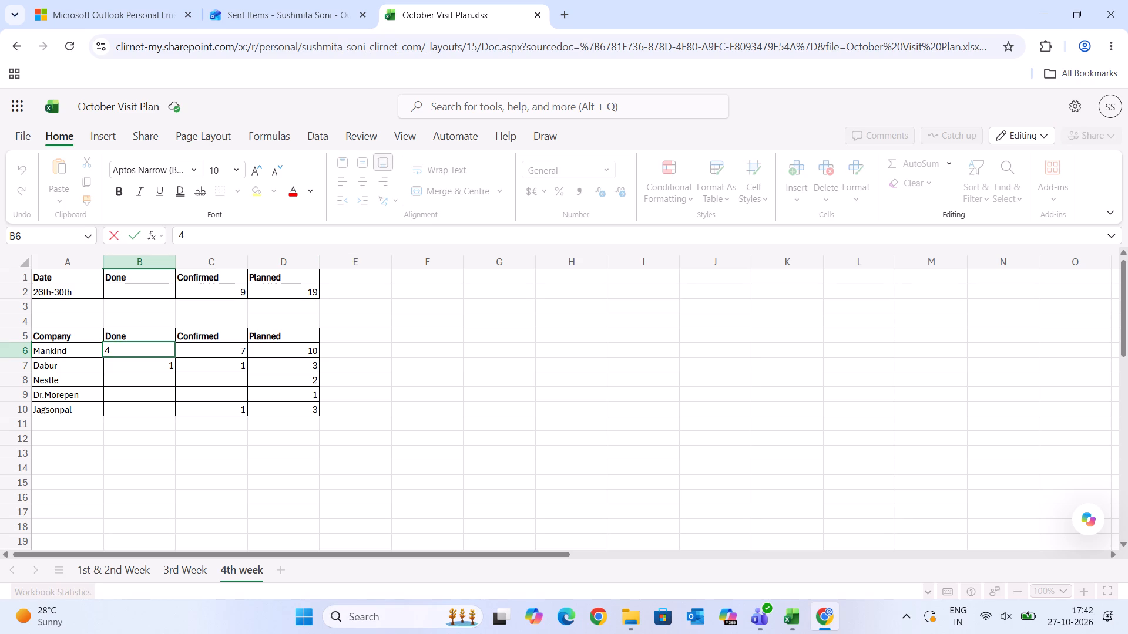
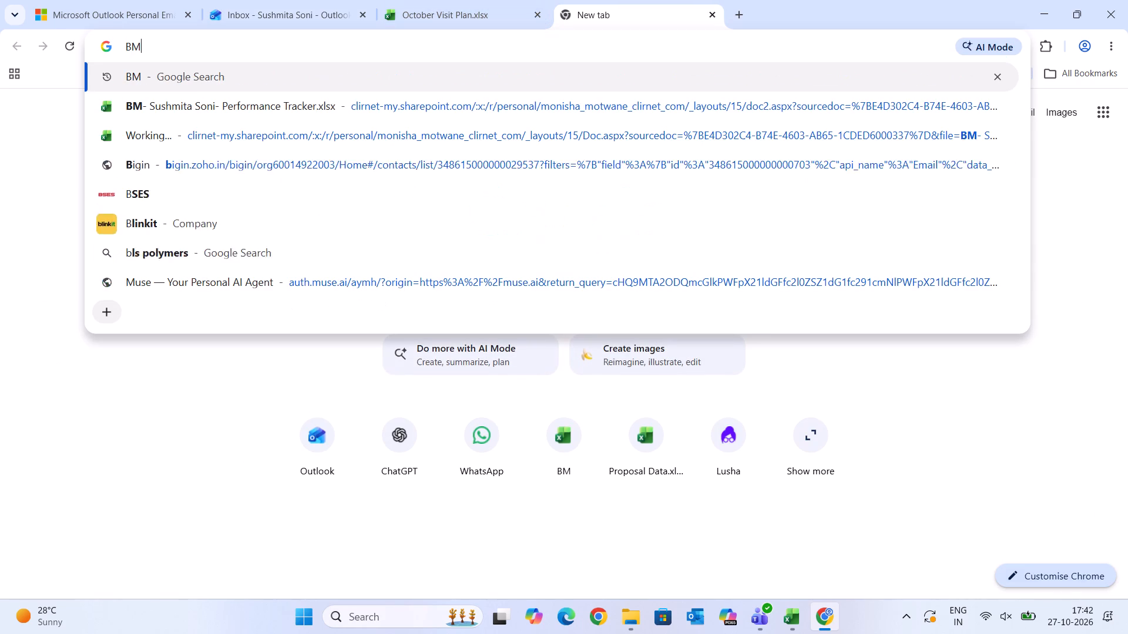
Open the BM Performance Tracker workbook from the browsing suggestions.
key(Down)
key(Return)
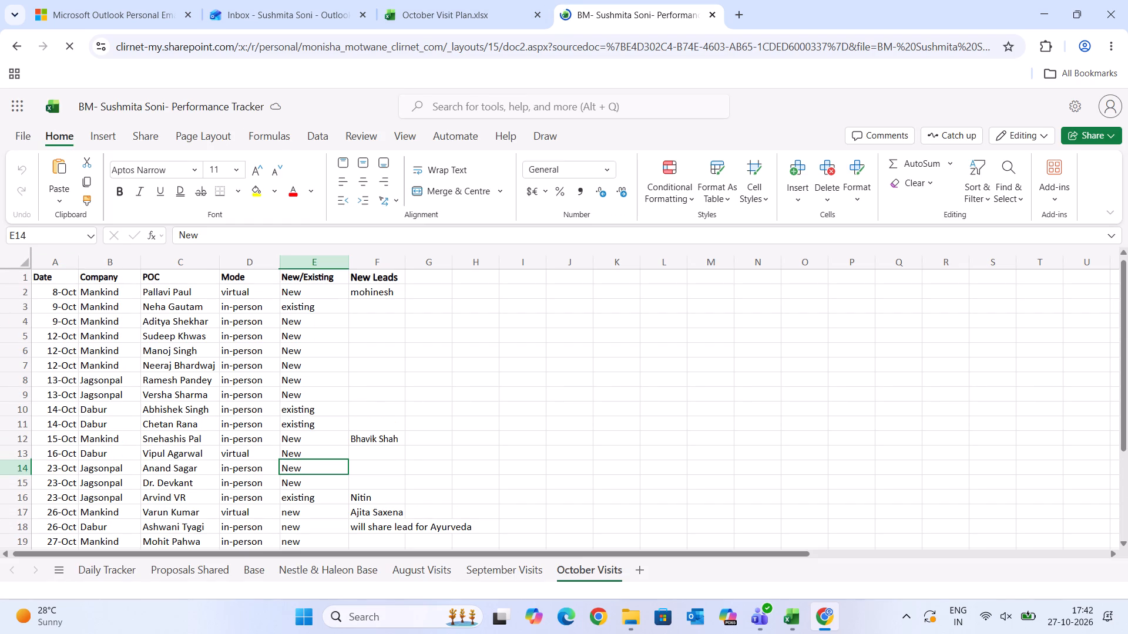
On the October Visits sheet, copy the 27-Oct date from cell A19 into cells A20, A21 and A22.
scroll(170, 478, down, 1)
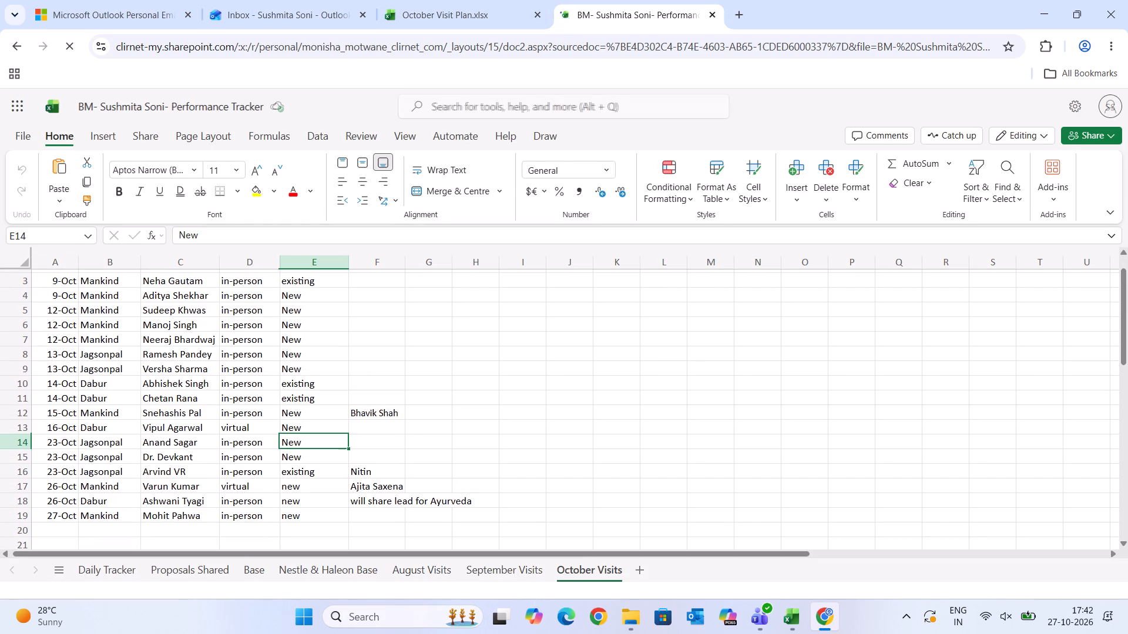
scroll(170, 478, down, 1)
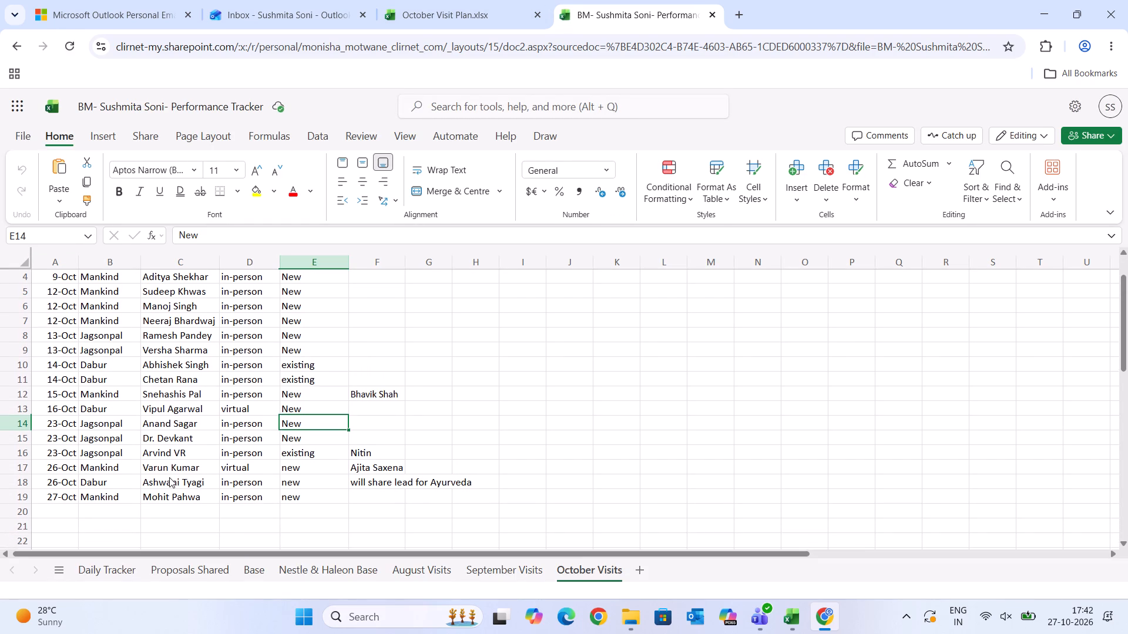
scroll(169, 477, down, 1)
click(58, 468)
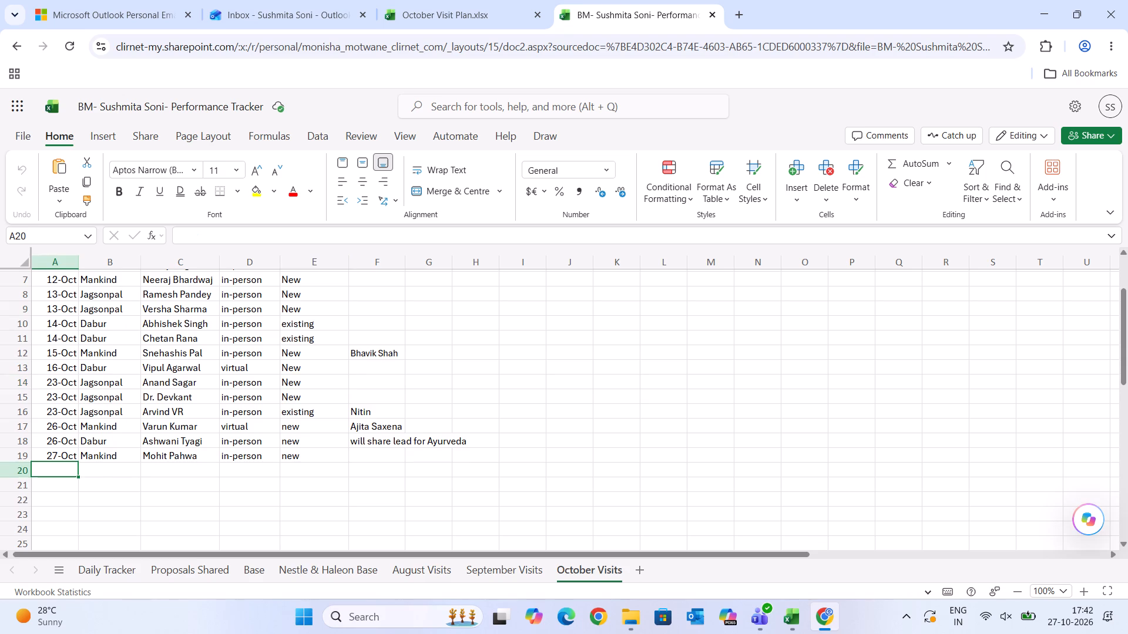
click(58, 456)
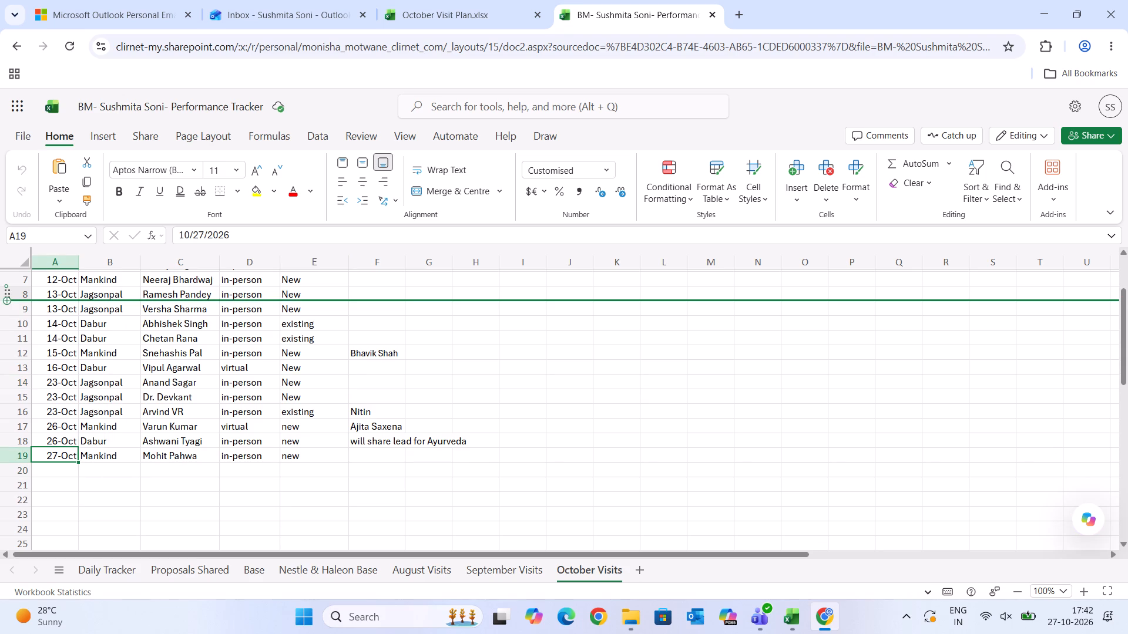
key(ctrl+c)
click(59, 472)
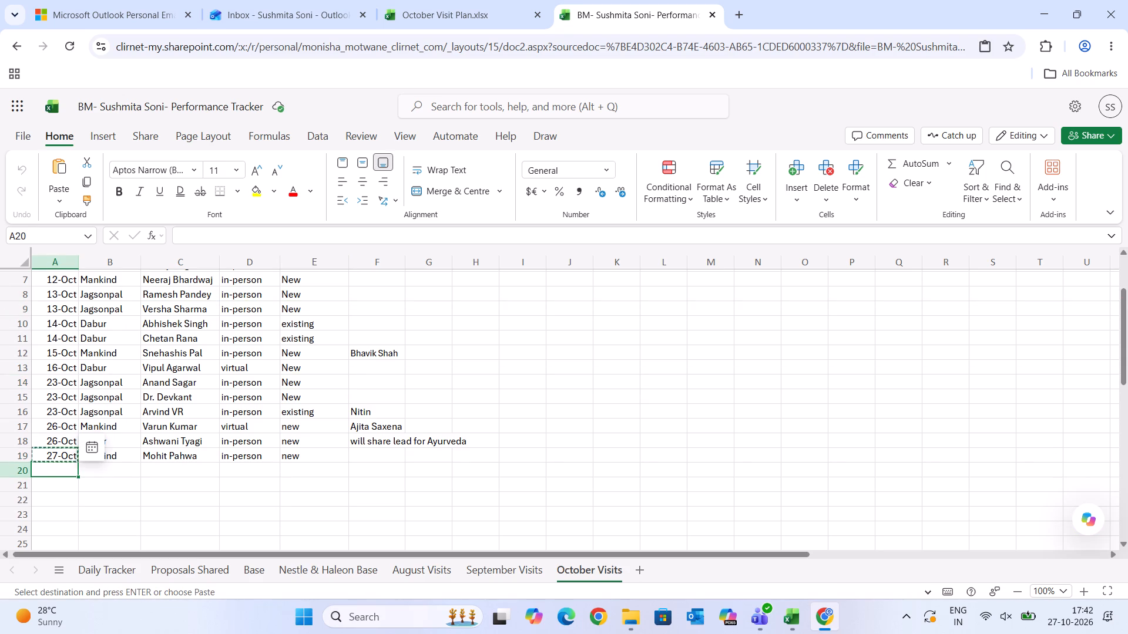
key(ctrl+v)
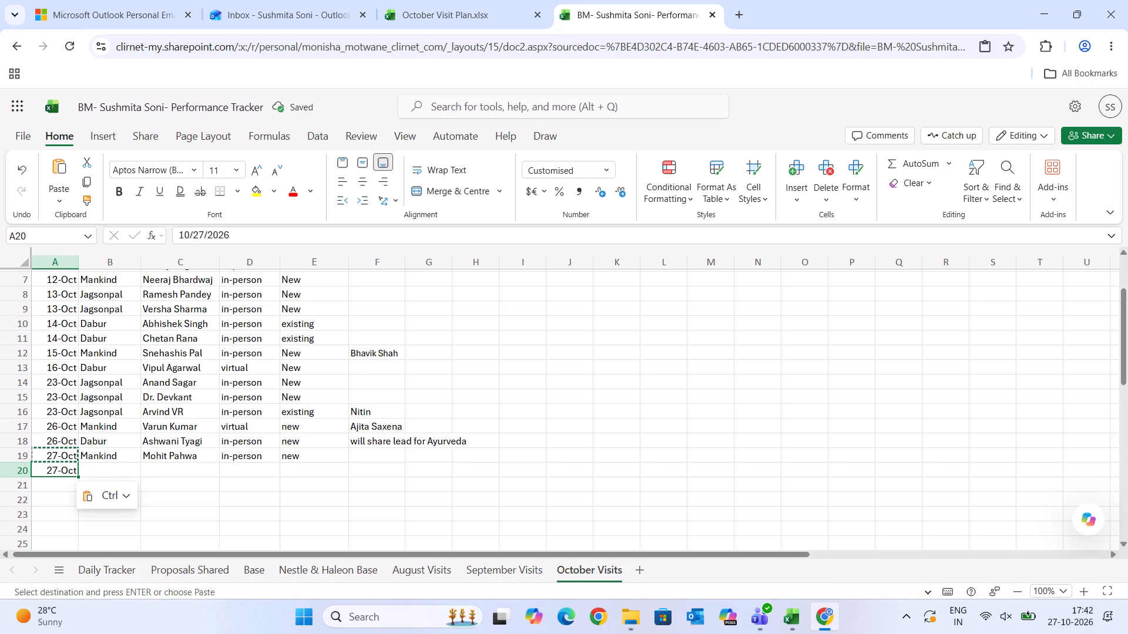
click(47, 484)
key(ctrl+v)
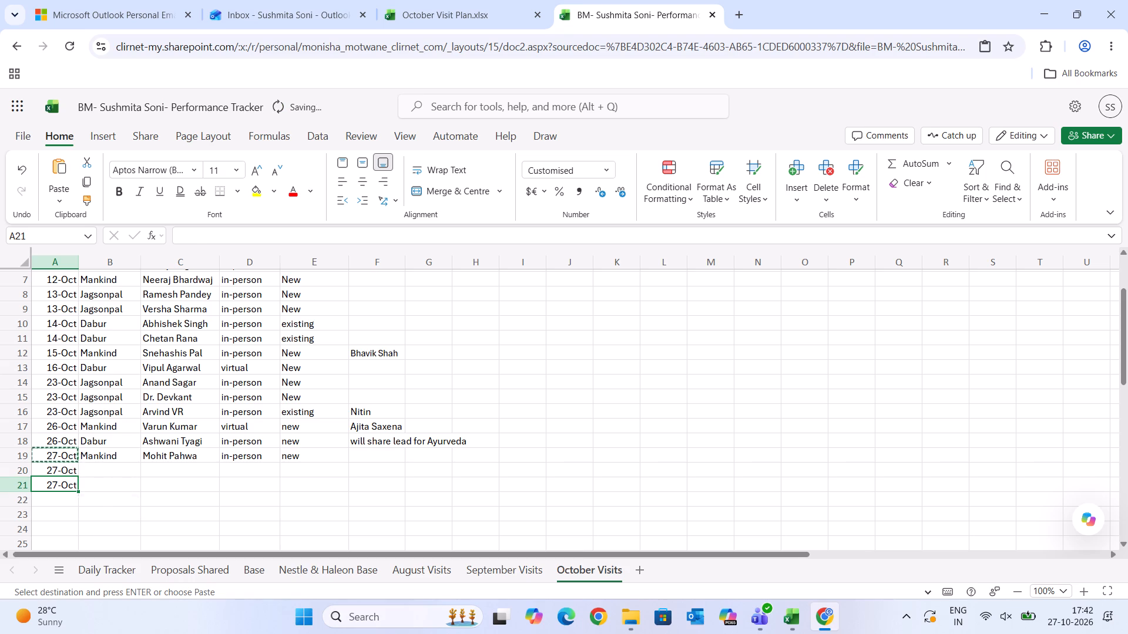
key(Down)
key(Down)
key(Up)
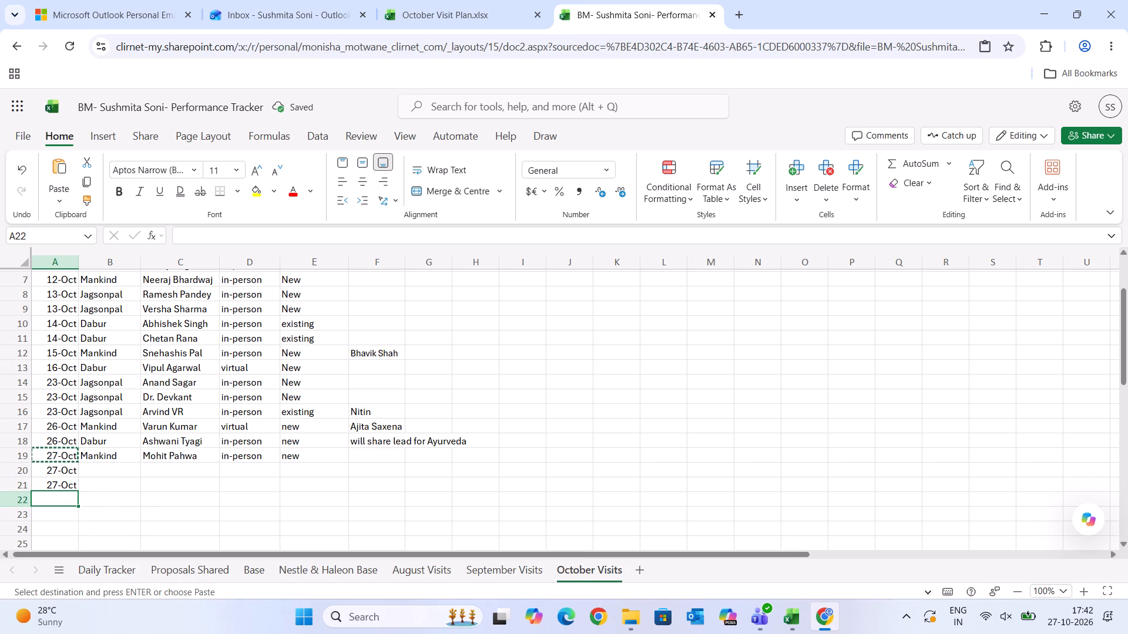
key(ctrl+v)
Fill in row 20 with the contact's name as POC, in-person as the mode and existing under New/Existing.
click(176, 470)
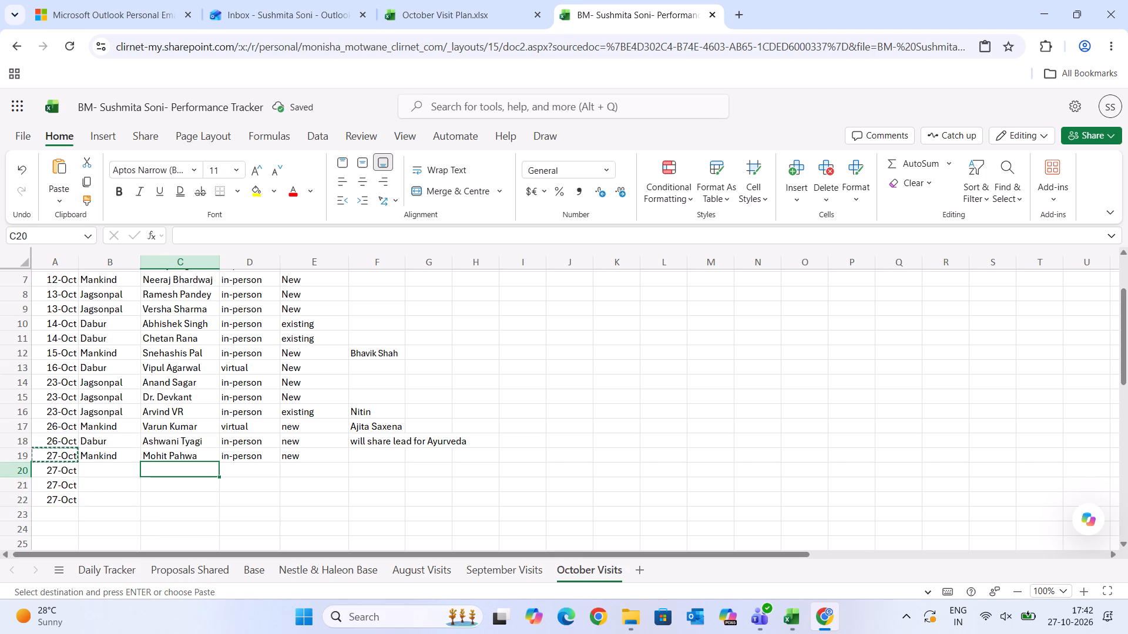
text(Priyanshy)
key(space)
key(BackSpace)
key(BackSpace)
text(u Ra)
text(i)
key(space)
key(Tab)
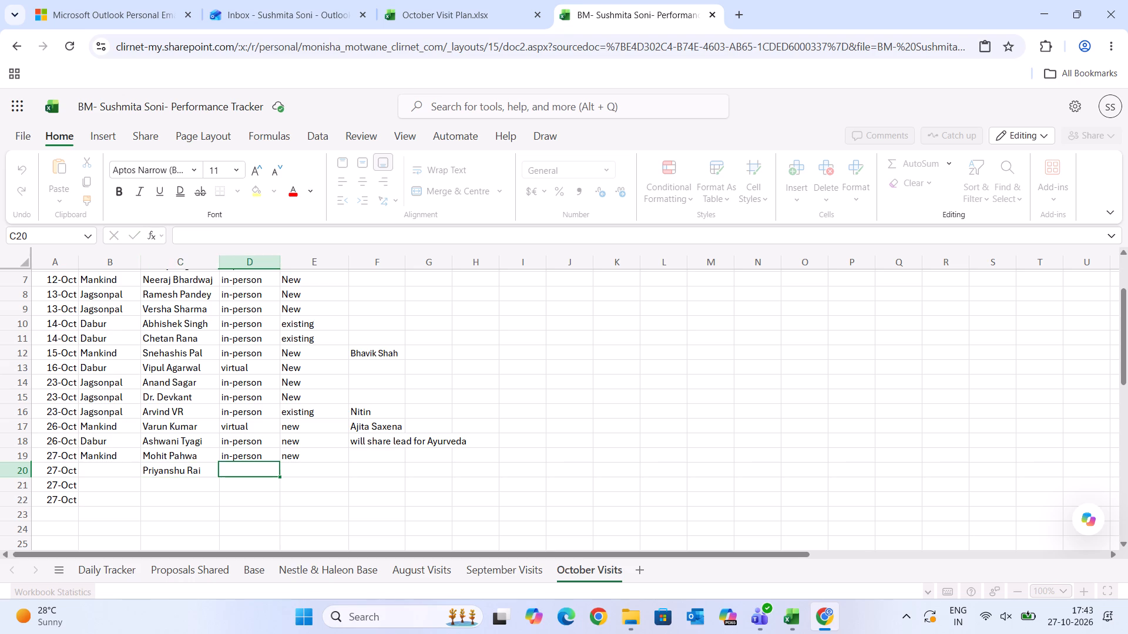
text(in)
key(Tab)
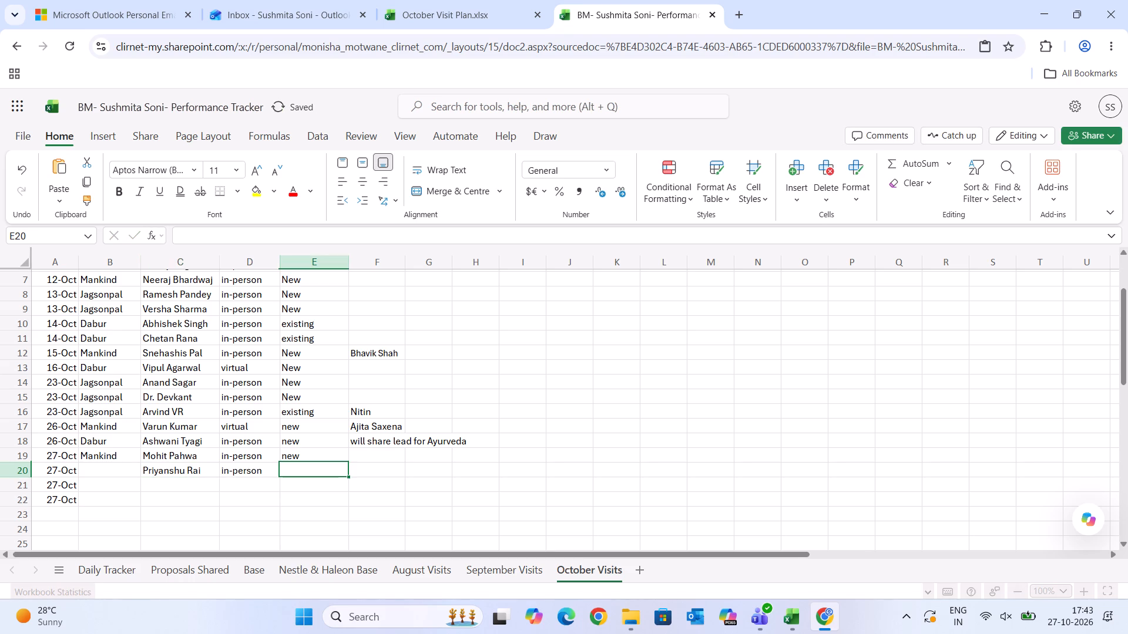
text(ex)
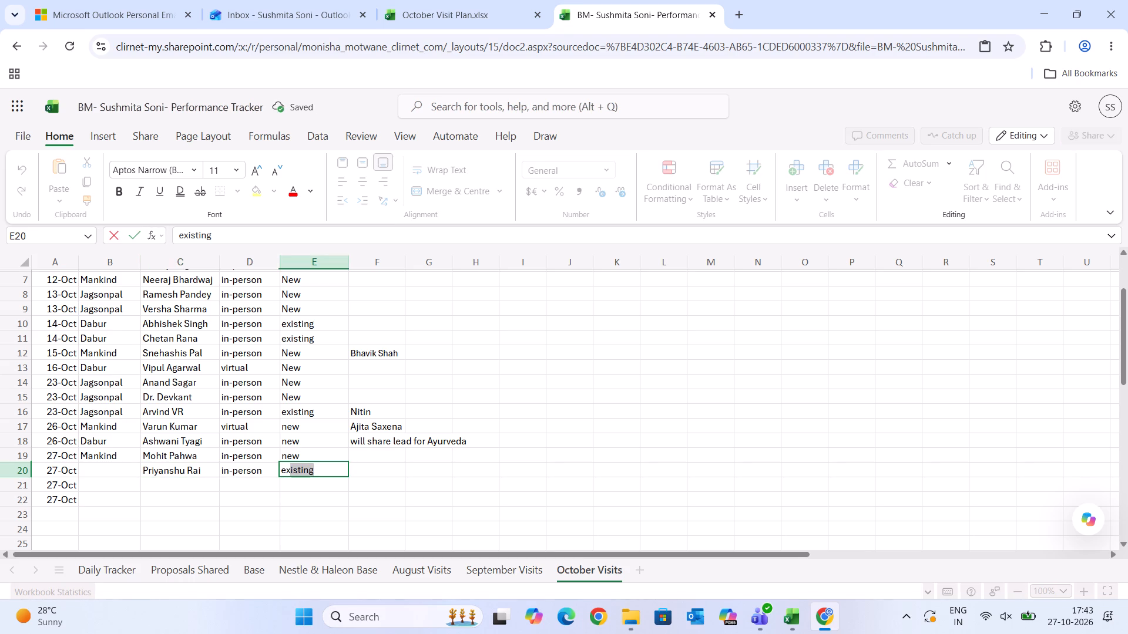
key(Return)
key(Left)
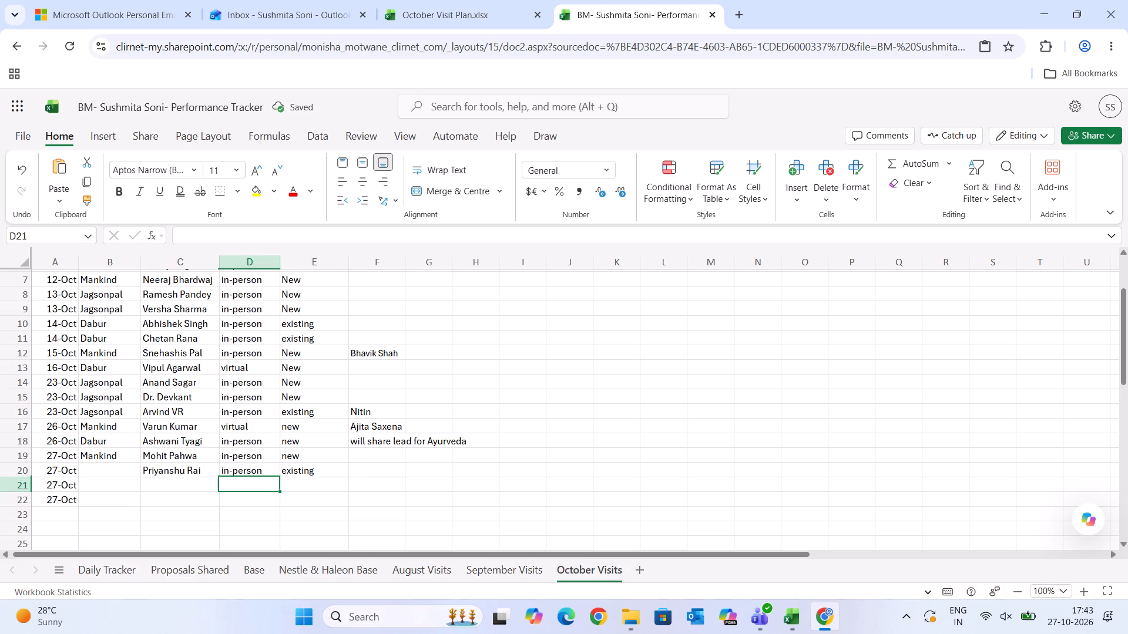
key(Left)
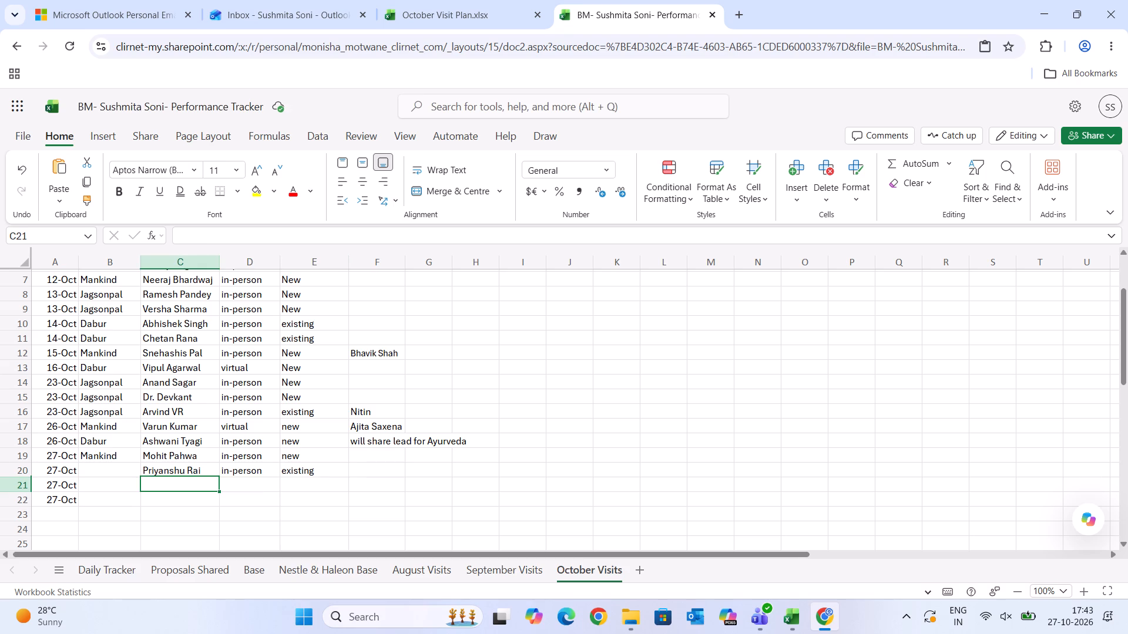
Find and launch the Kuro app.
click(377, 615)
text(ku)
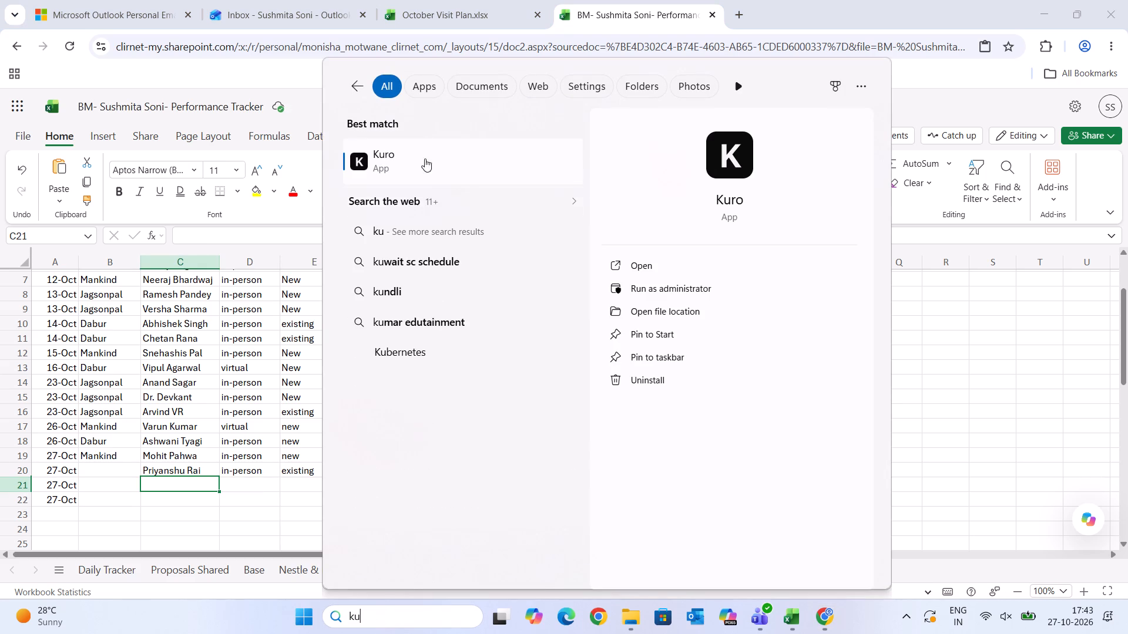
click(418, 164)
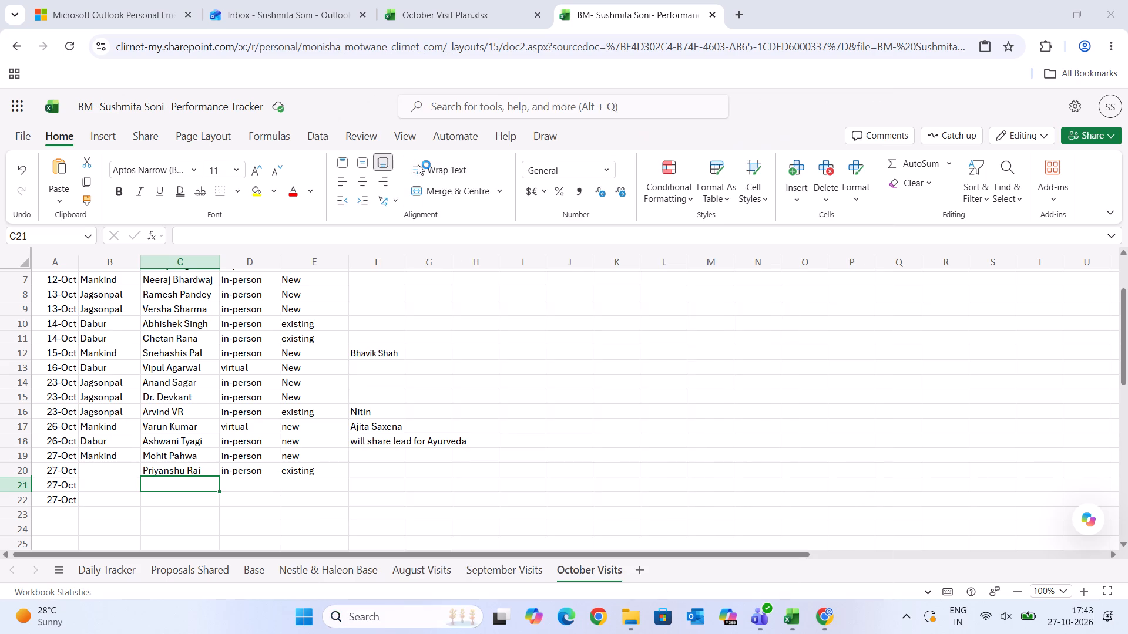
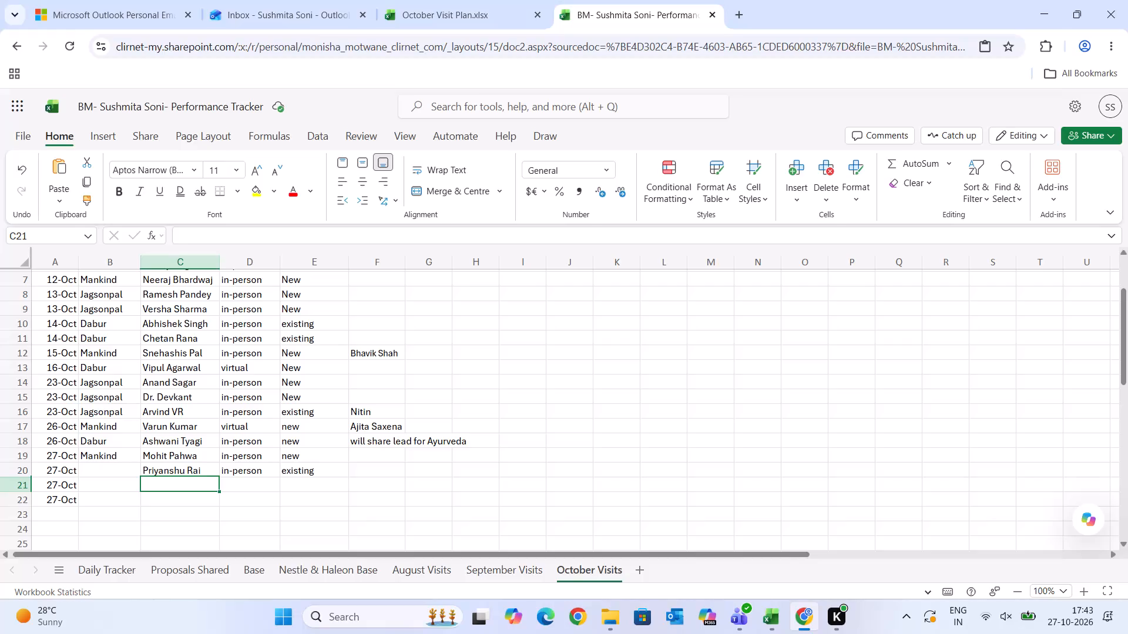
Fill in row 21 with the contact's name as POC, in-person as the mode and New under New/Existing.
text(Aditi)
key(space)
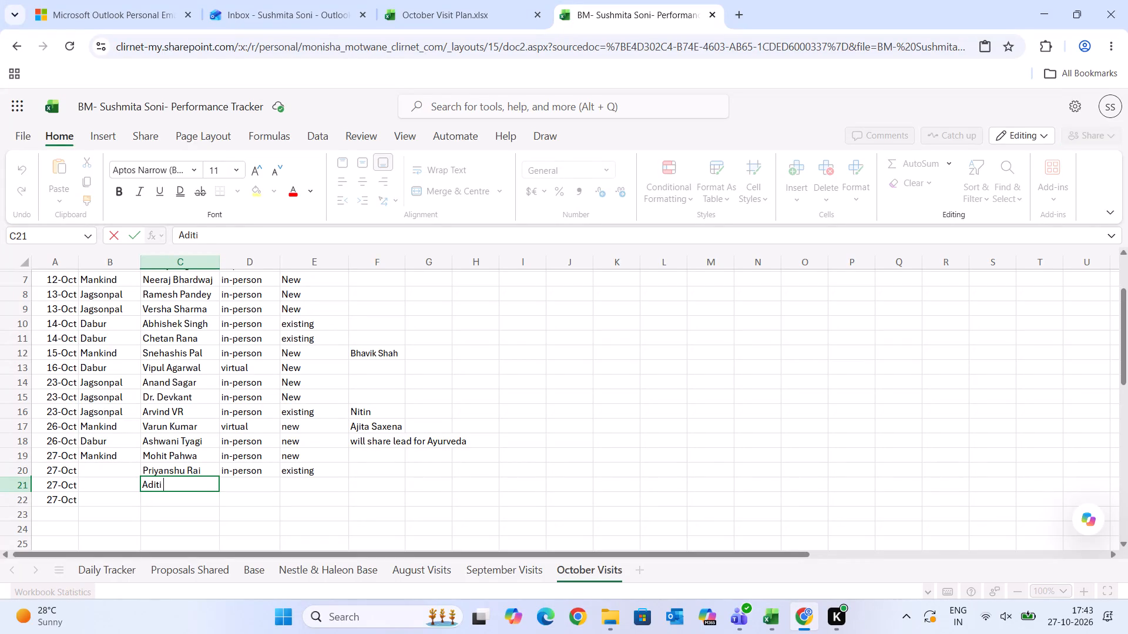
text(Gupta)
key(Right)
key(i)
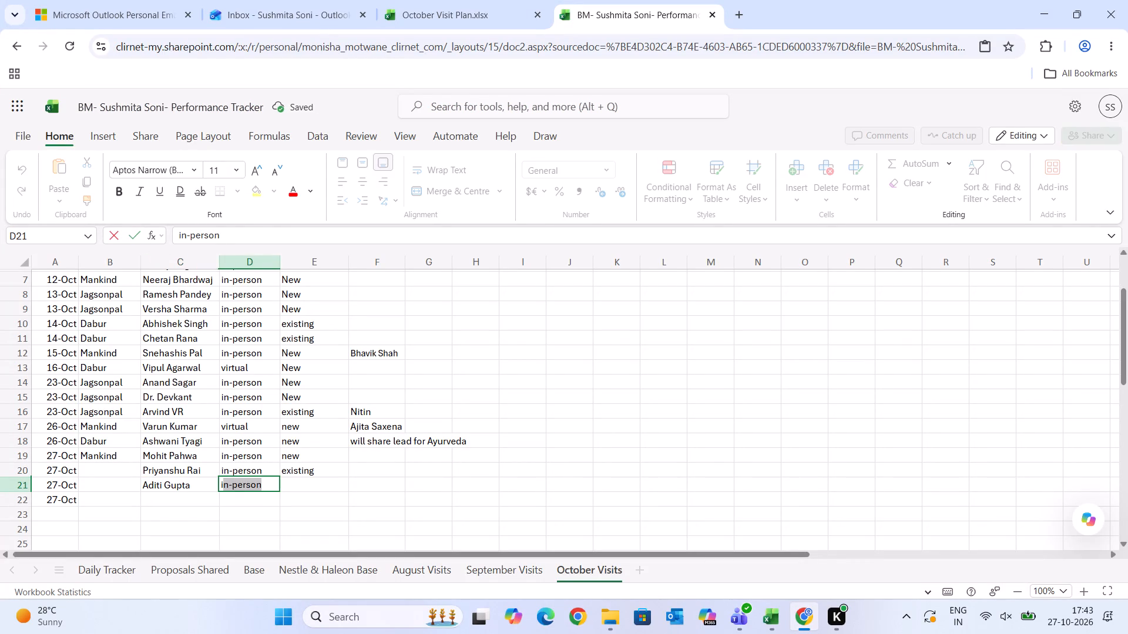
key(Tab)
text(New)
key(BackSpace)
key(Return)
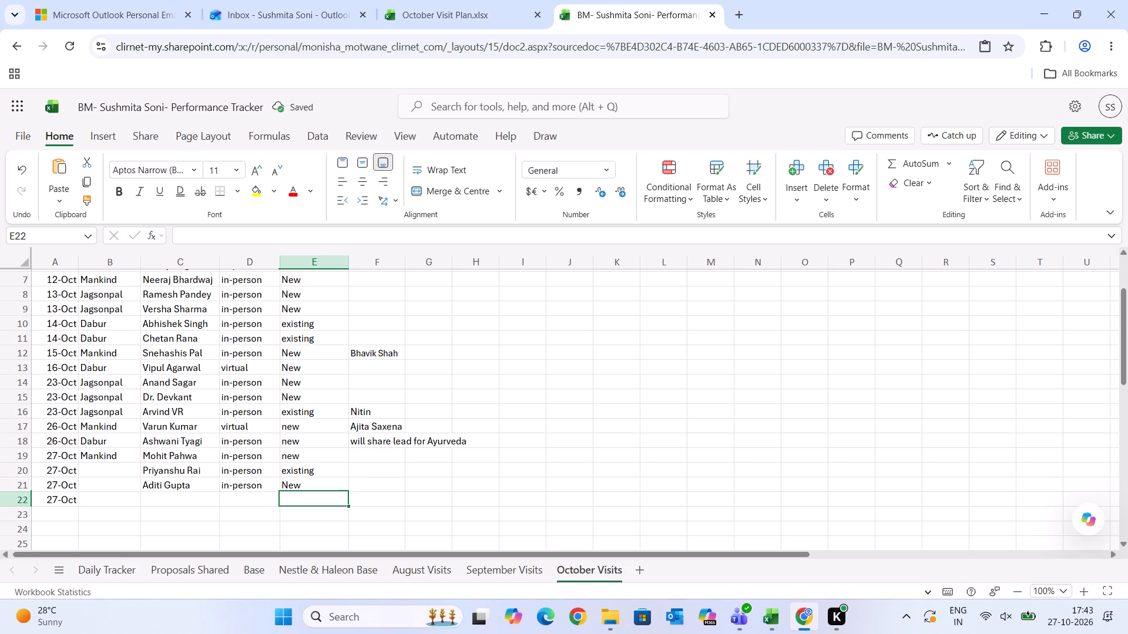
Enter the next contact's name as POC and in-person as the mode in row 22.
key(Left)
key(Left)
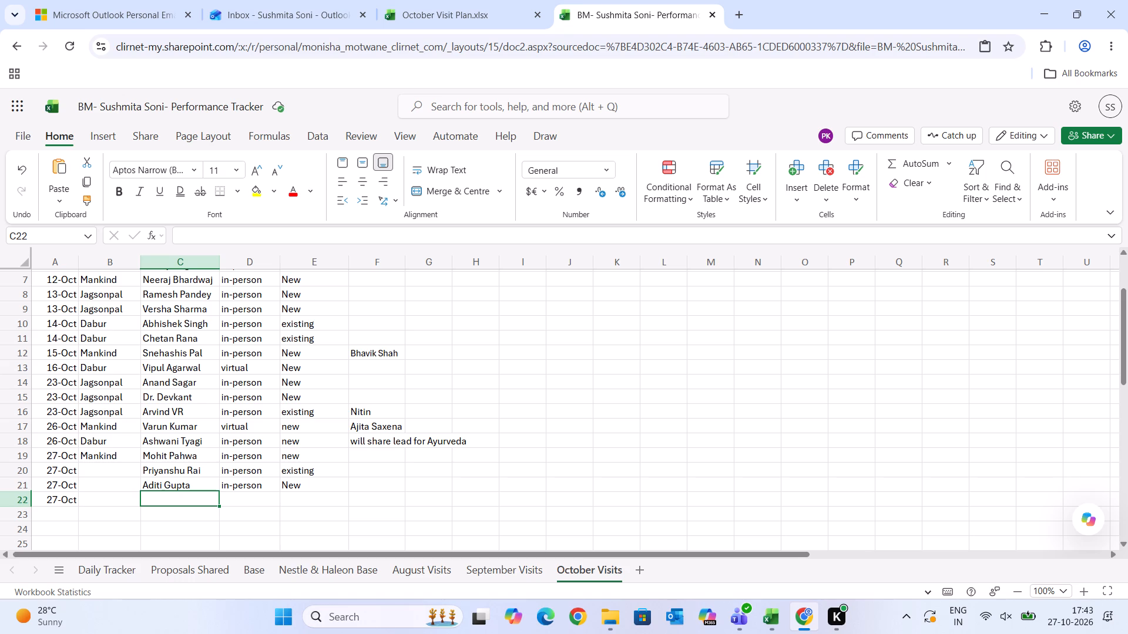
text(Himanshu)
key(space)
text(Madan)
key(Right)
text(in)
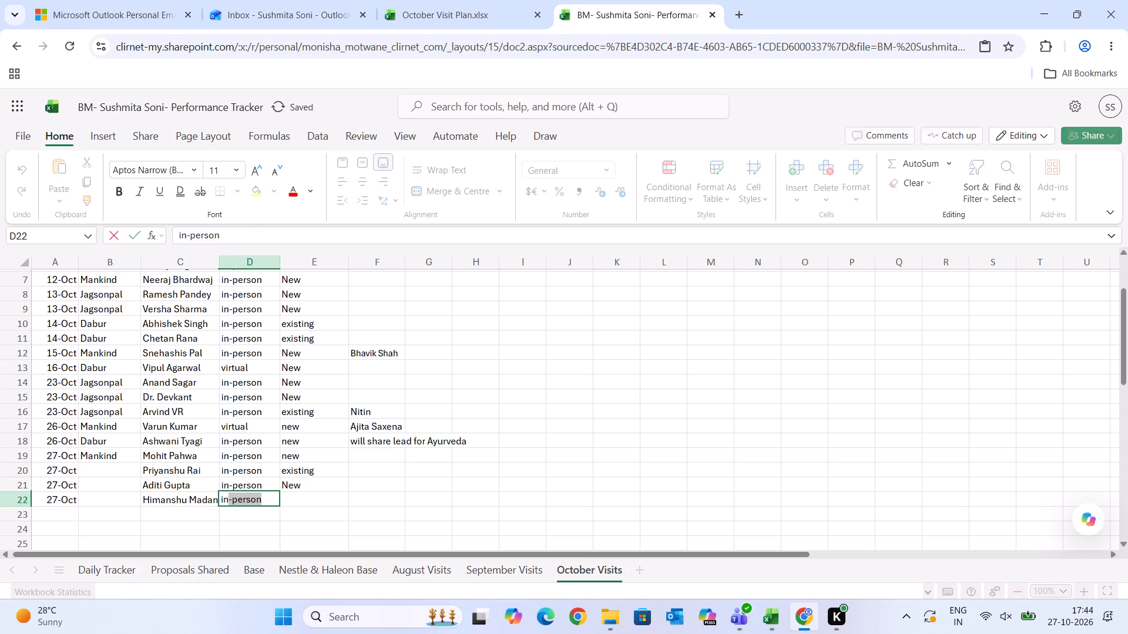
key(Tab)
Set the New/Existing entry in row 22 to New, without any auto-completed text.
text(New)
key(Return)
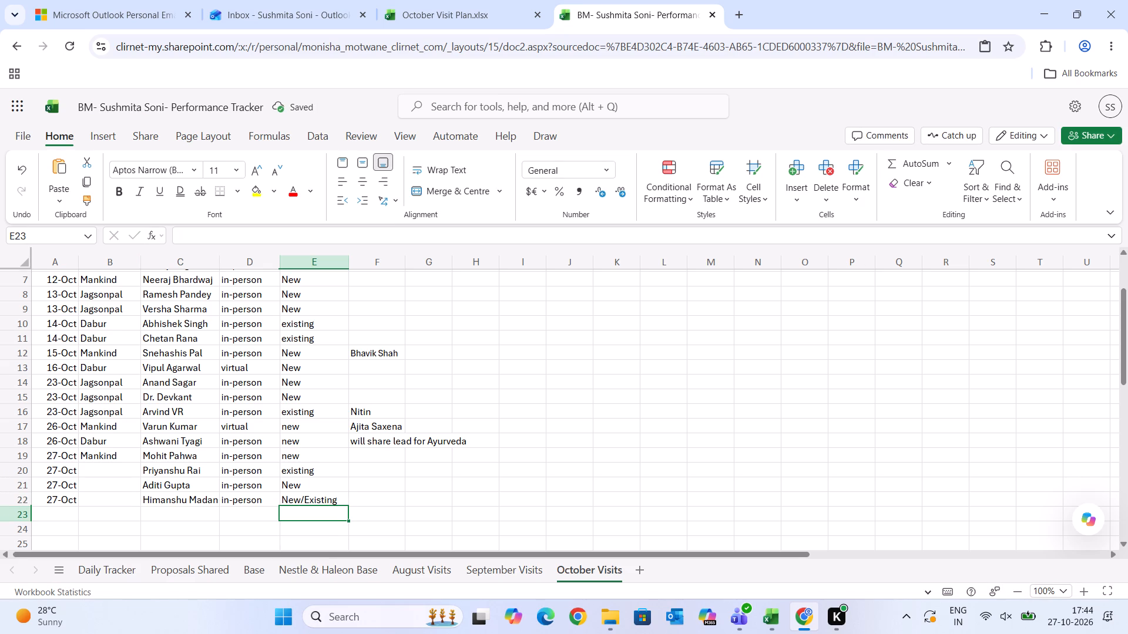
double_click(328, 500)
key(BackSpace)
key(BackSpace)
key(BackSpace)
key(BackSpace)
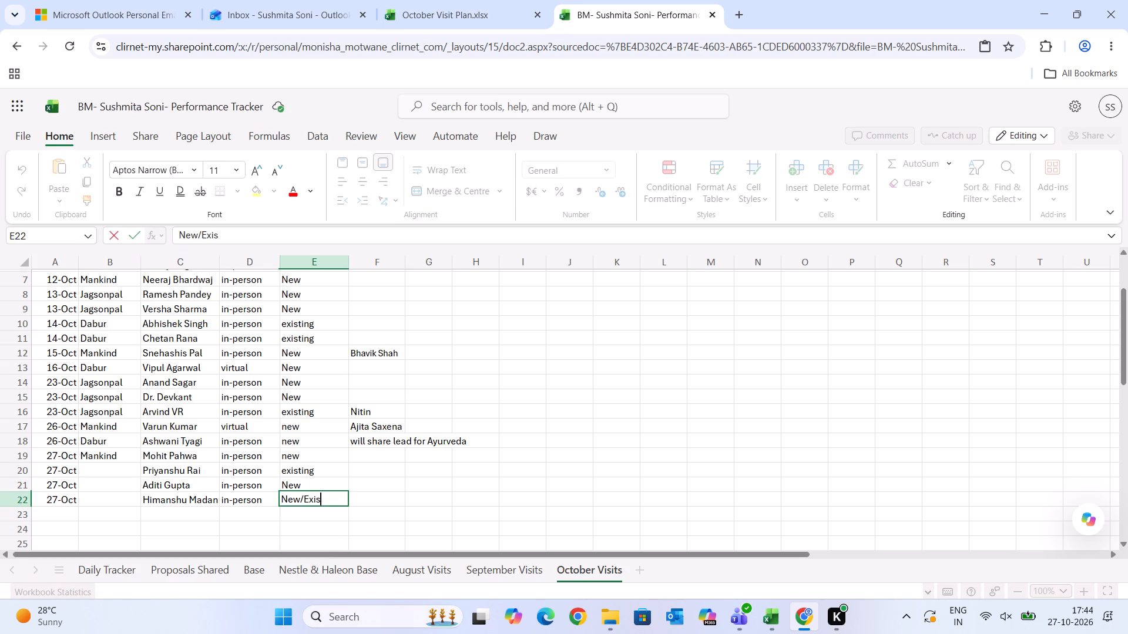
key(BackSpace)
key(BackSpace)
key(BackSpace)
key(BackSpace)
key(BackSpace)
click(438, 514)
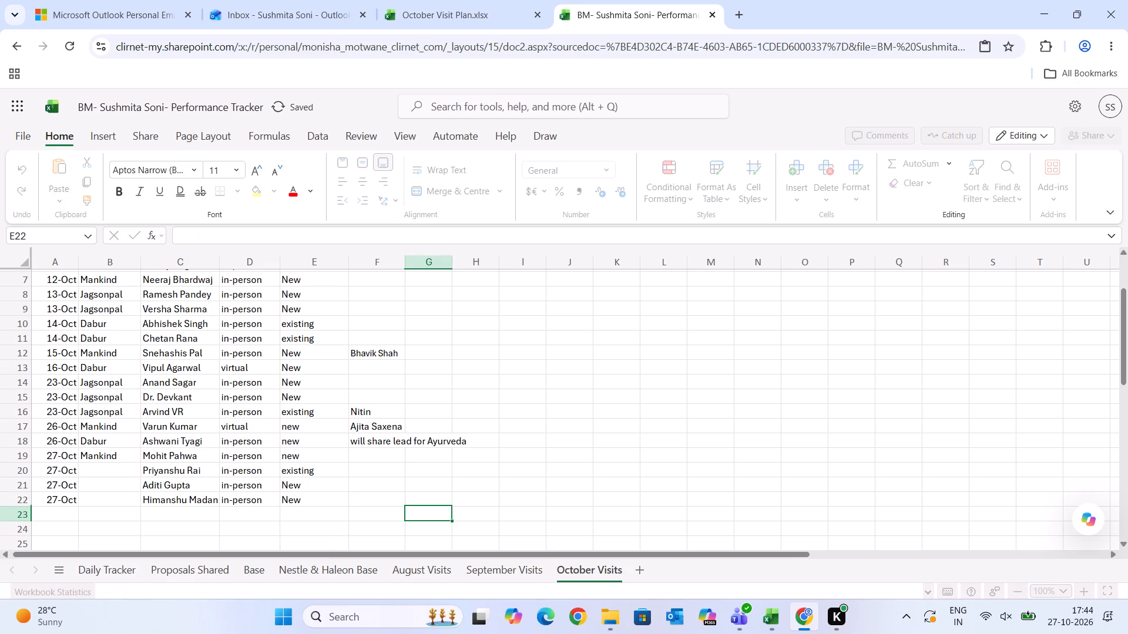
Select the October visit dates from A2 through A22 to check how many visits are logged.
scroll(260, 484, up, 2)
click(90, 298)
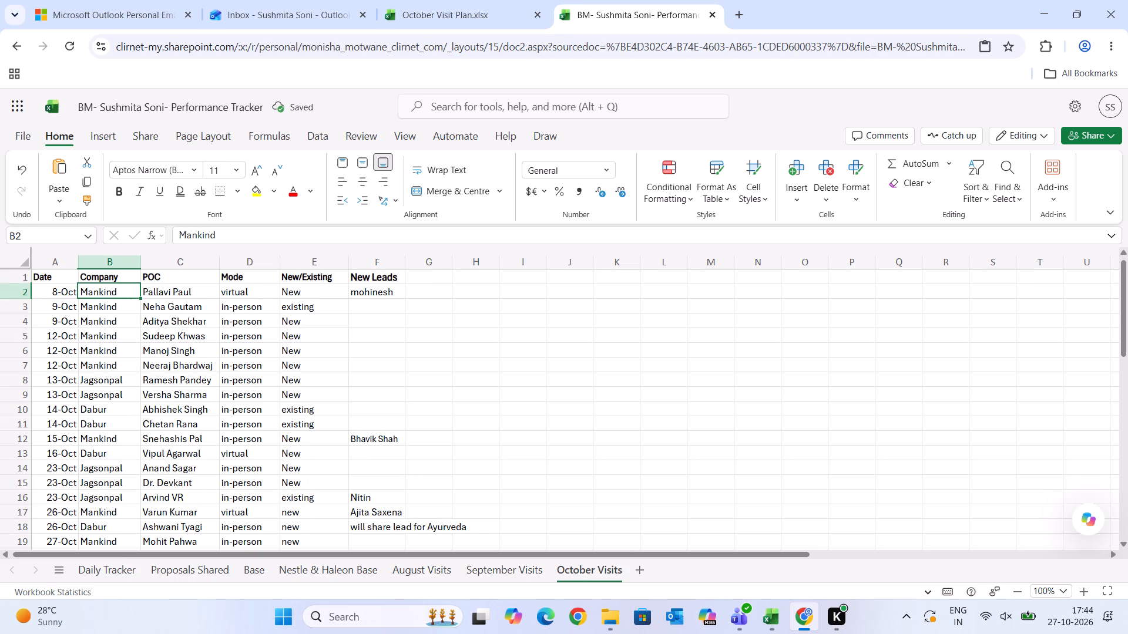
click(90, 298)
drag(76, 291, 65, 452)
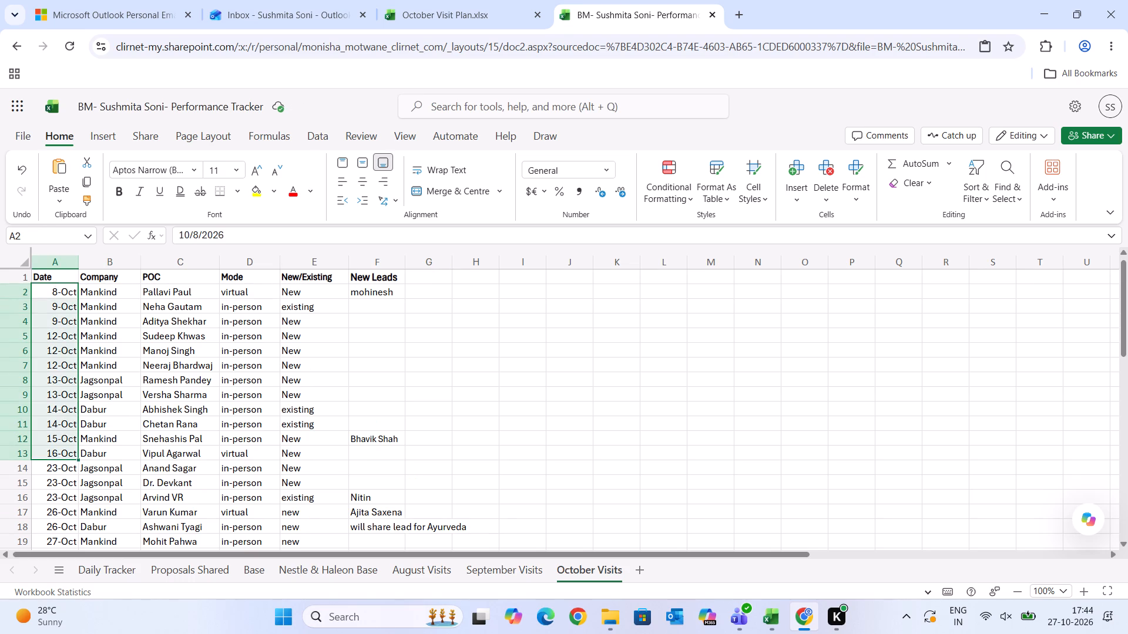
drag(65, 452, 65, 390)
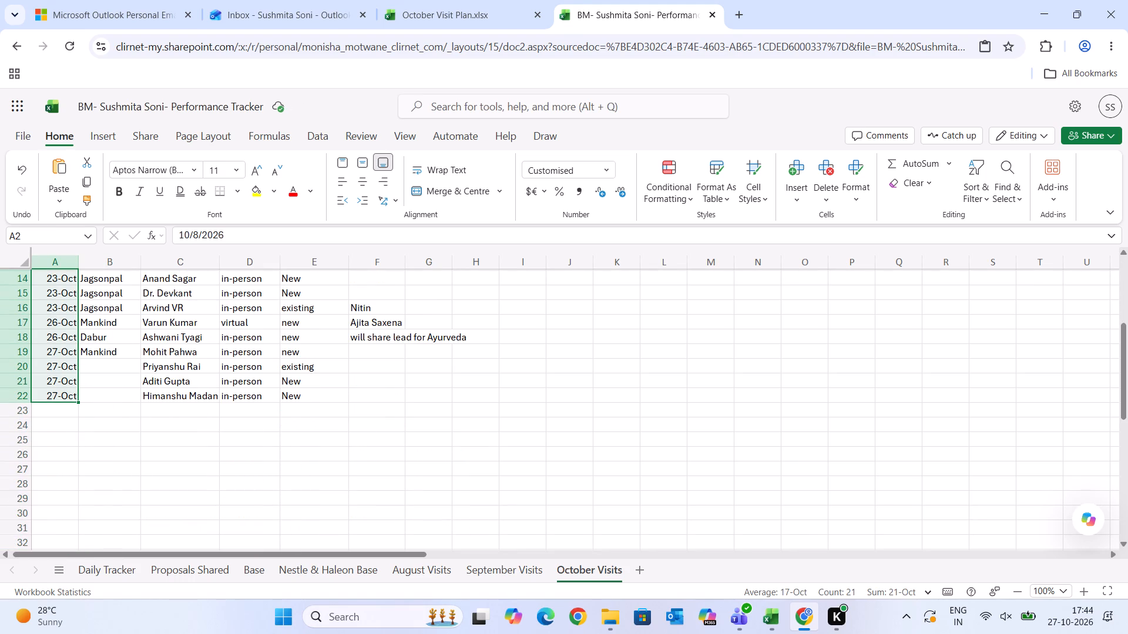
click(372, 534)
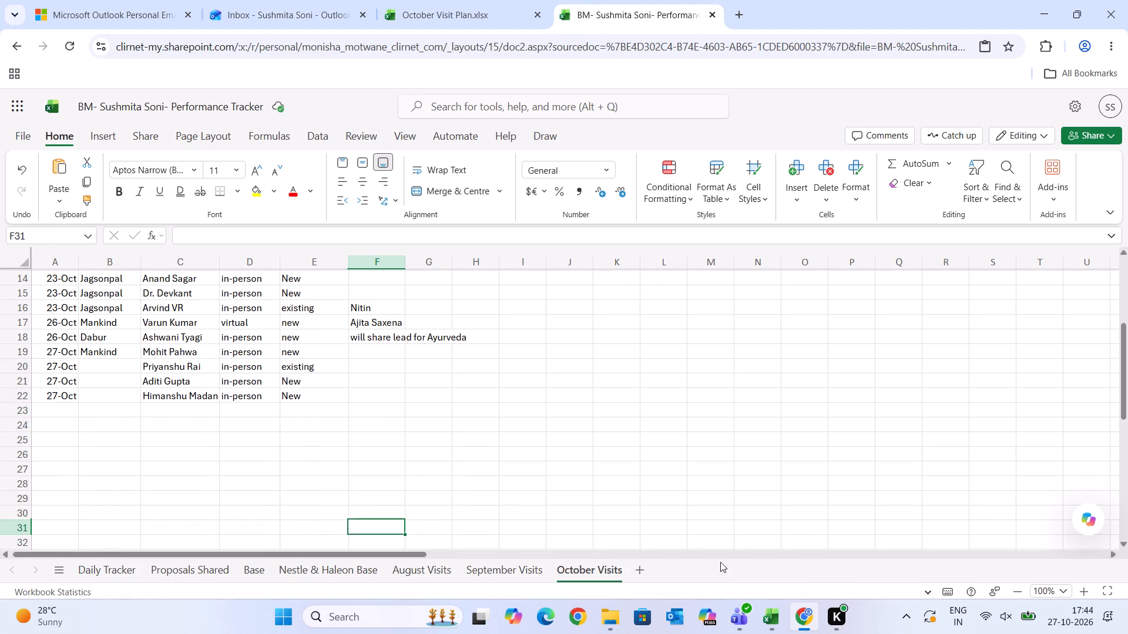
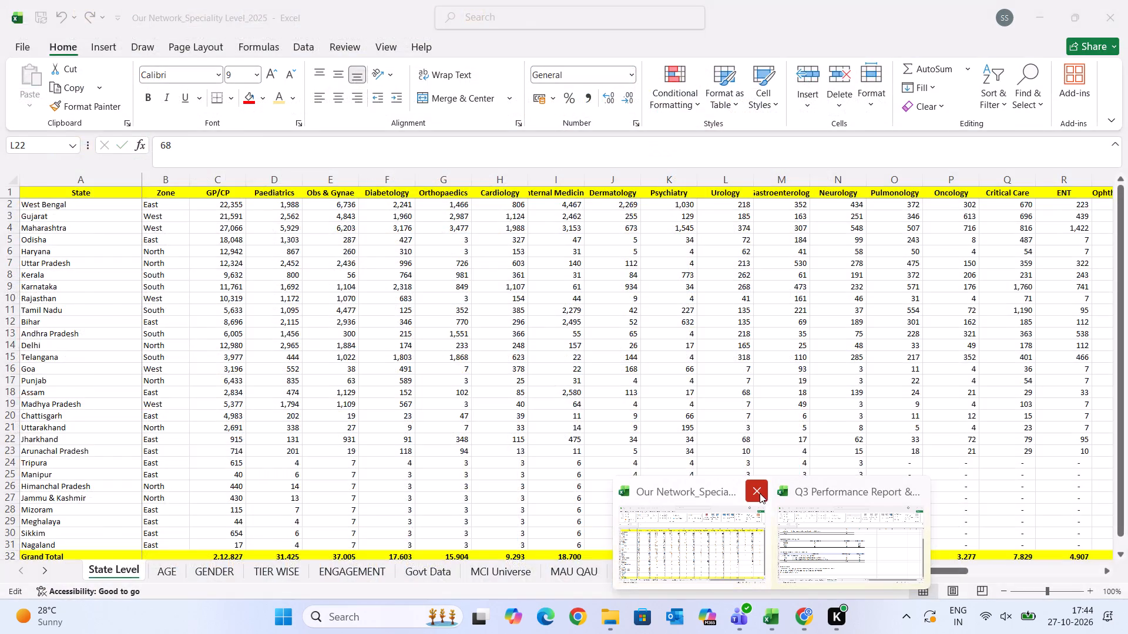
Close the Our Network_Speciality Level_2025 workbook.
click(760, 493)
In the Q3 Performance Report & Q4 Projection workbook, set October's Meetings Done value in D20 of the Meetings done sheet to 21.
right_click(758, 529)
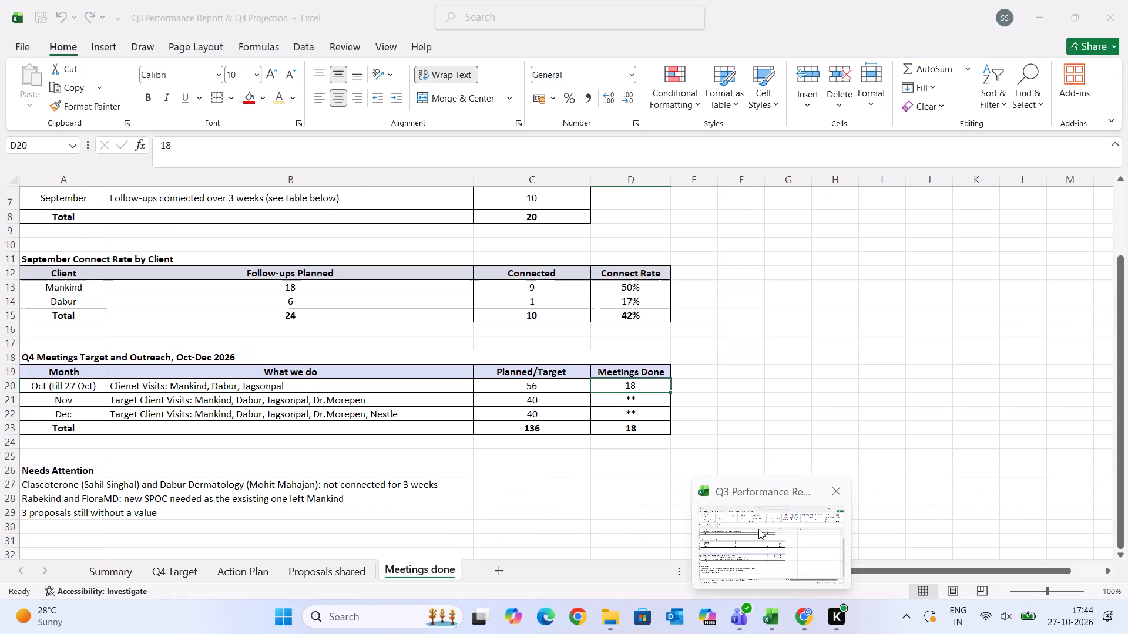
right_click(526, 494)
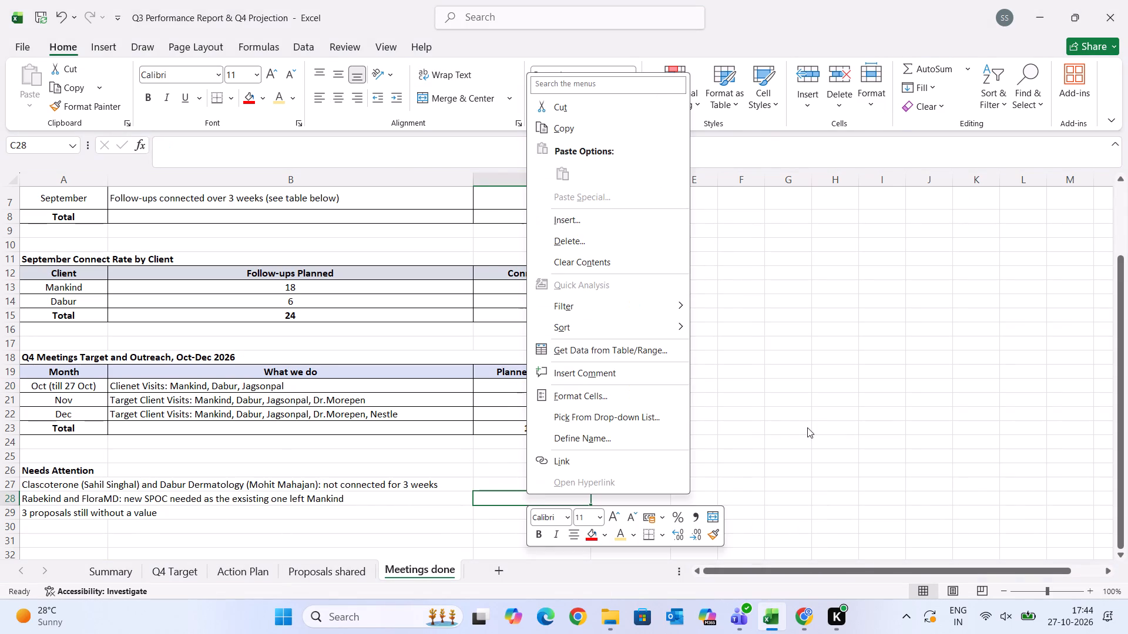
click(808, 427)
double_click(644, 386)
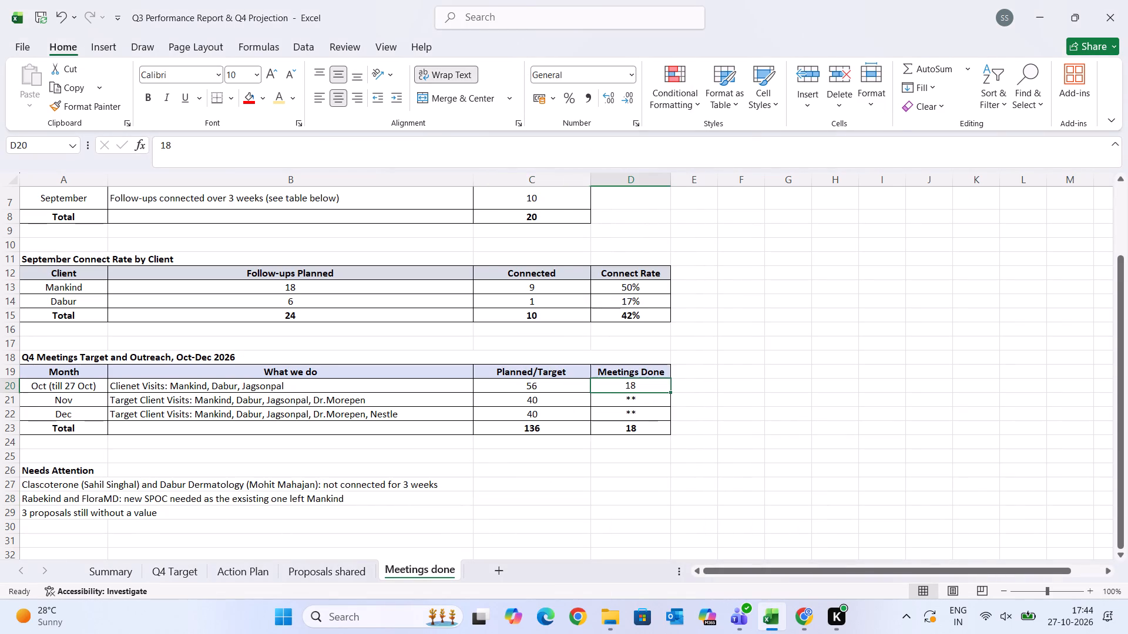
key(BackSpace)
key(BackSpace)
text(21)
key(Return)
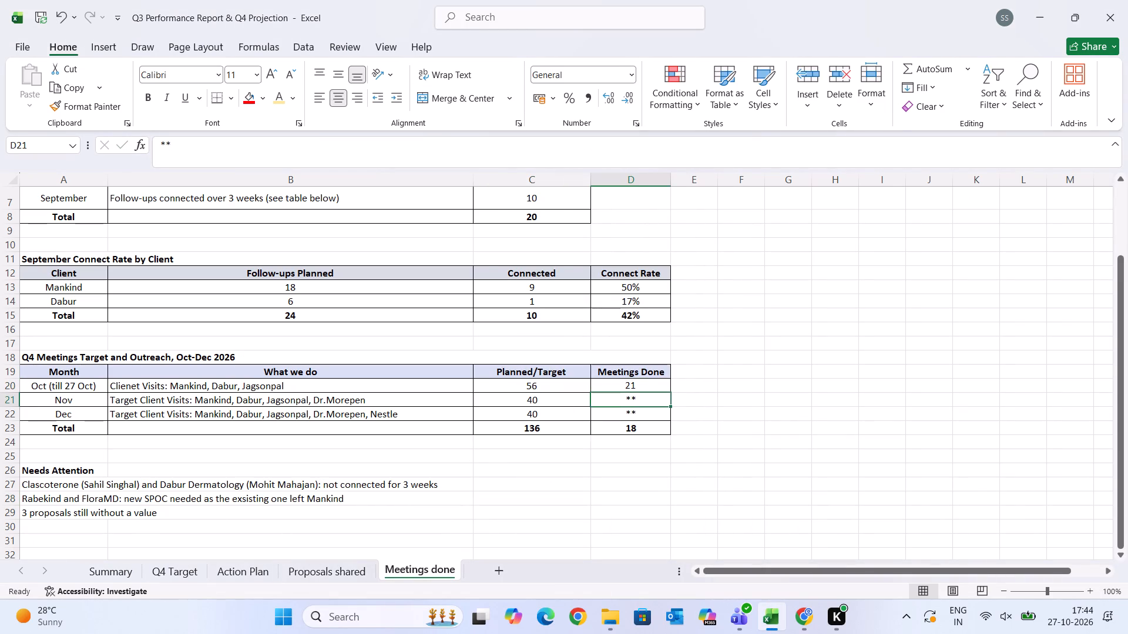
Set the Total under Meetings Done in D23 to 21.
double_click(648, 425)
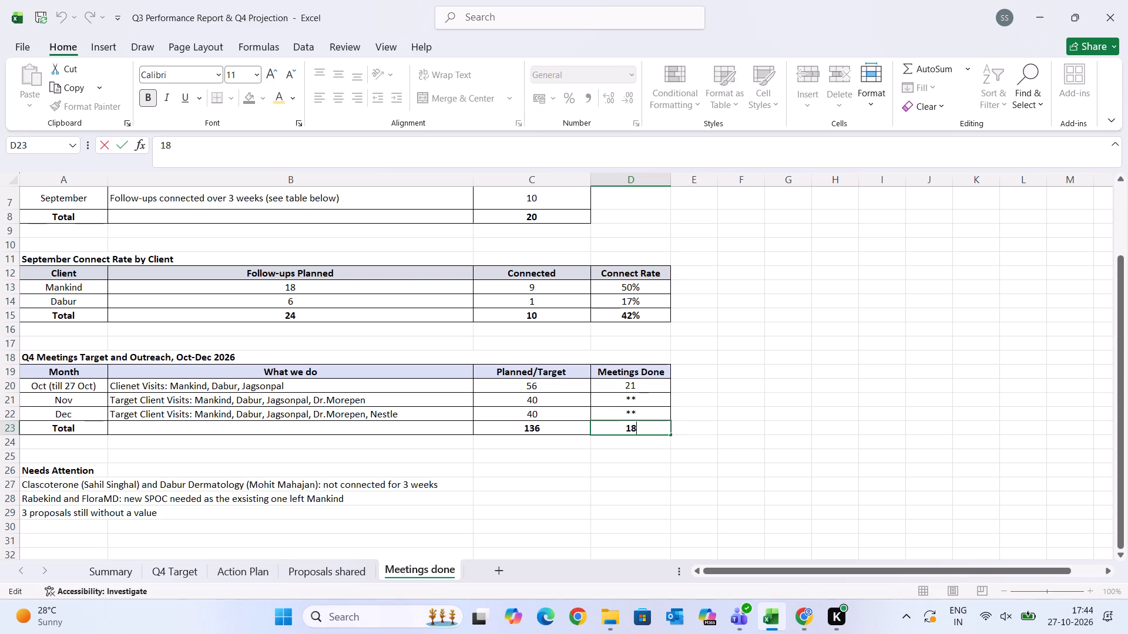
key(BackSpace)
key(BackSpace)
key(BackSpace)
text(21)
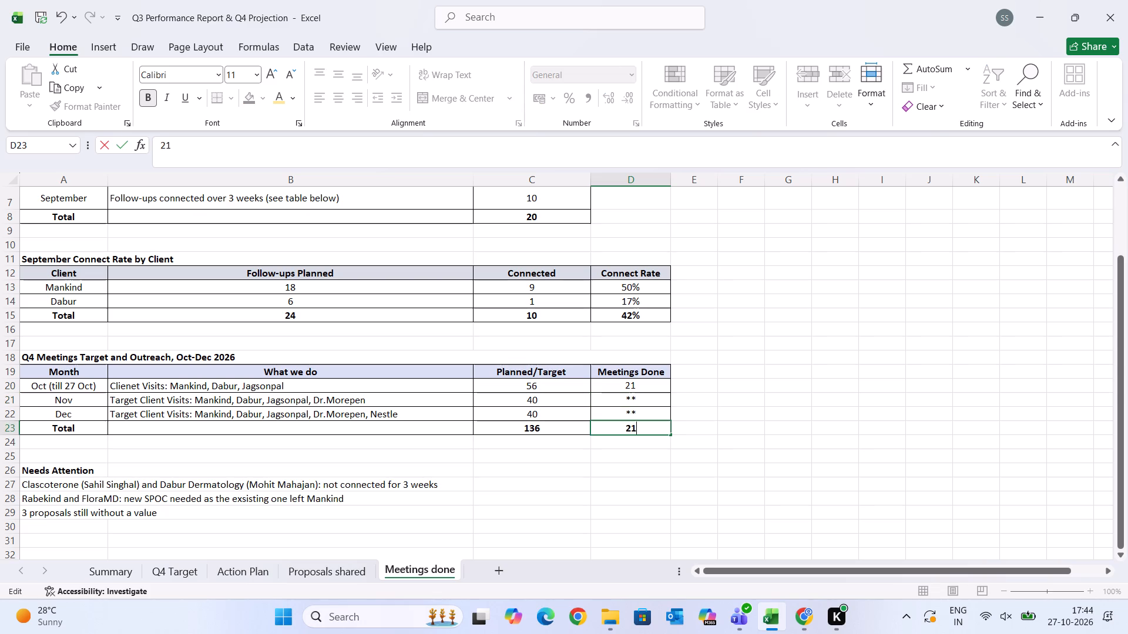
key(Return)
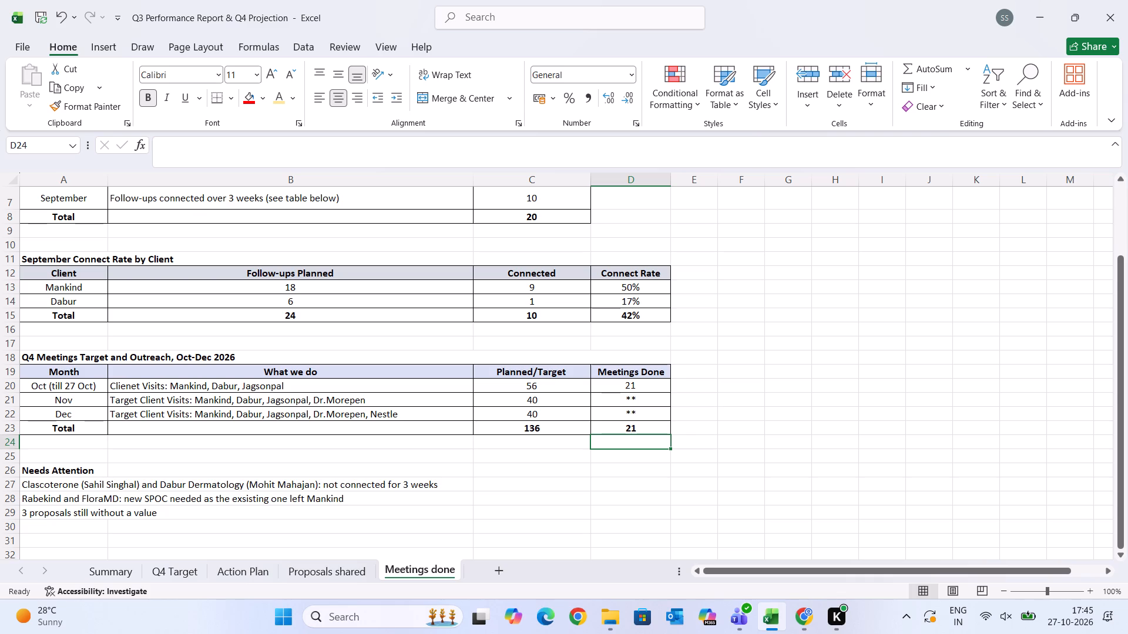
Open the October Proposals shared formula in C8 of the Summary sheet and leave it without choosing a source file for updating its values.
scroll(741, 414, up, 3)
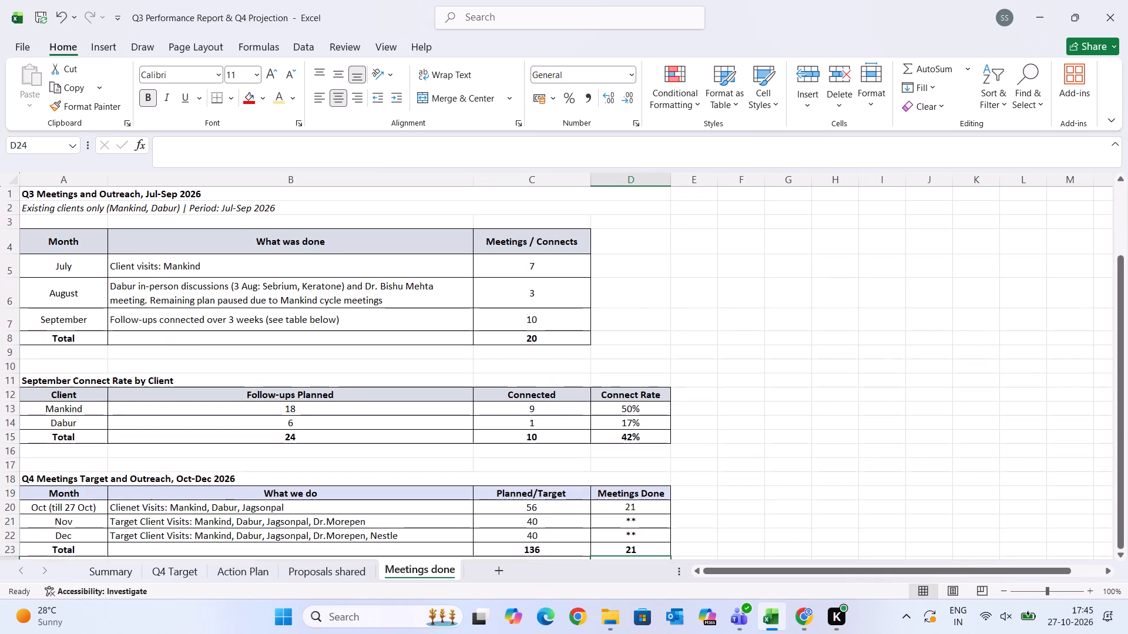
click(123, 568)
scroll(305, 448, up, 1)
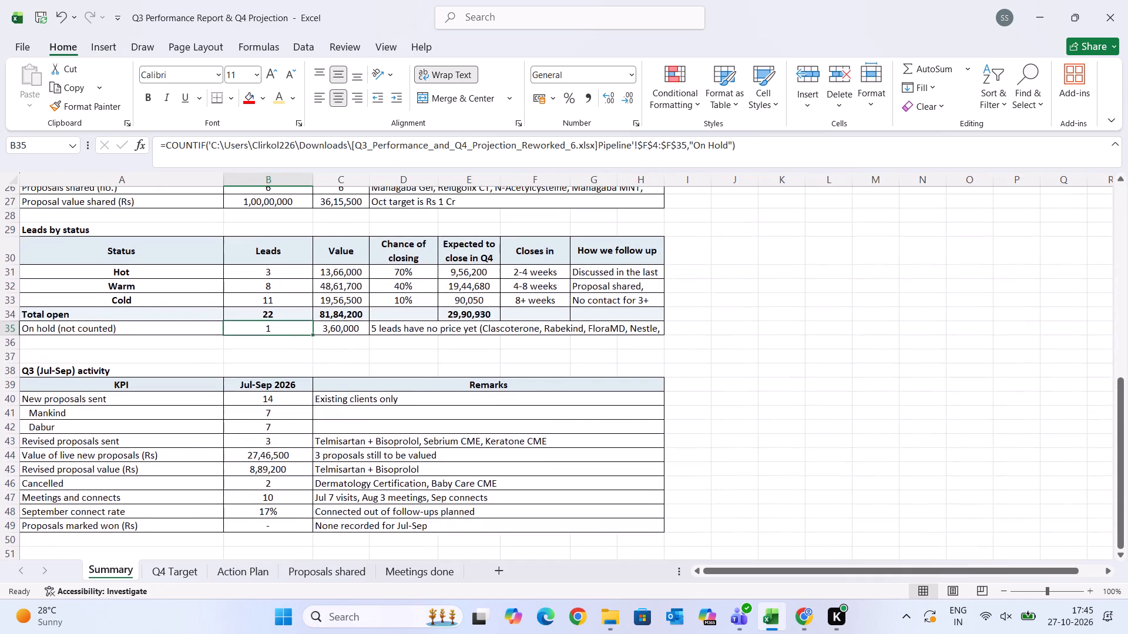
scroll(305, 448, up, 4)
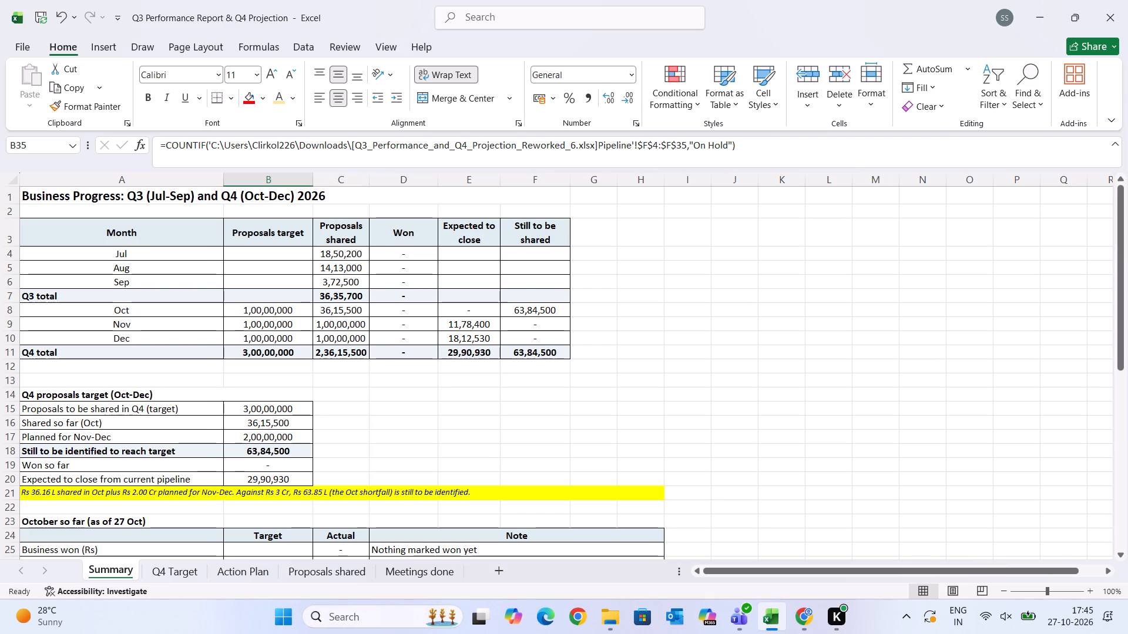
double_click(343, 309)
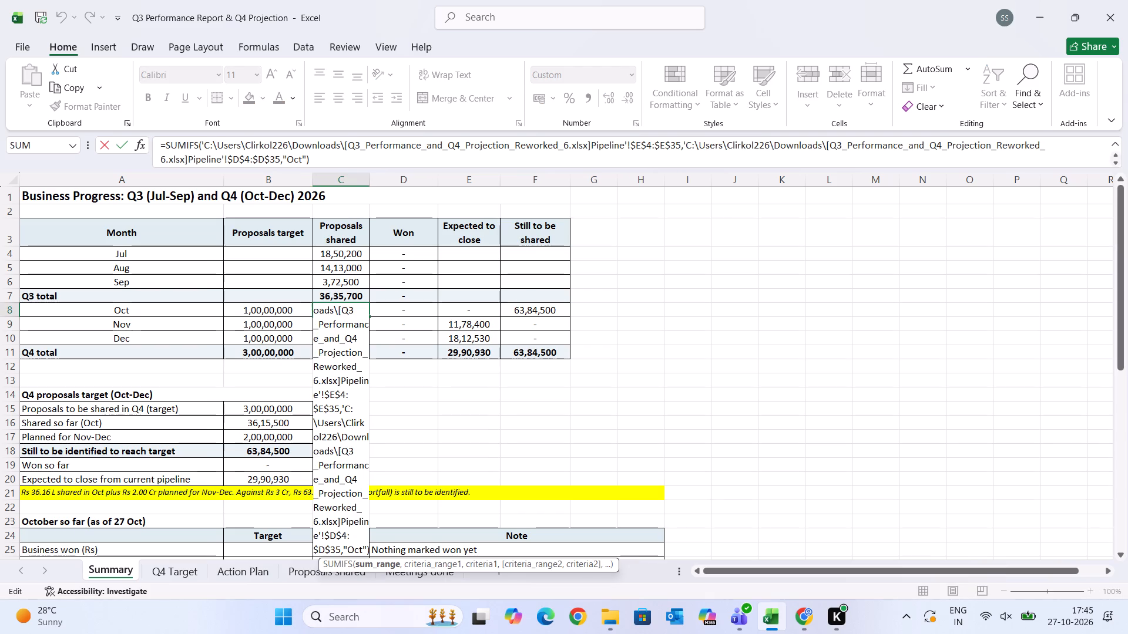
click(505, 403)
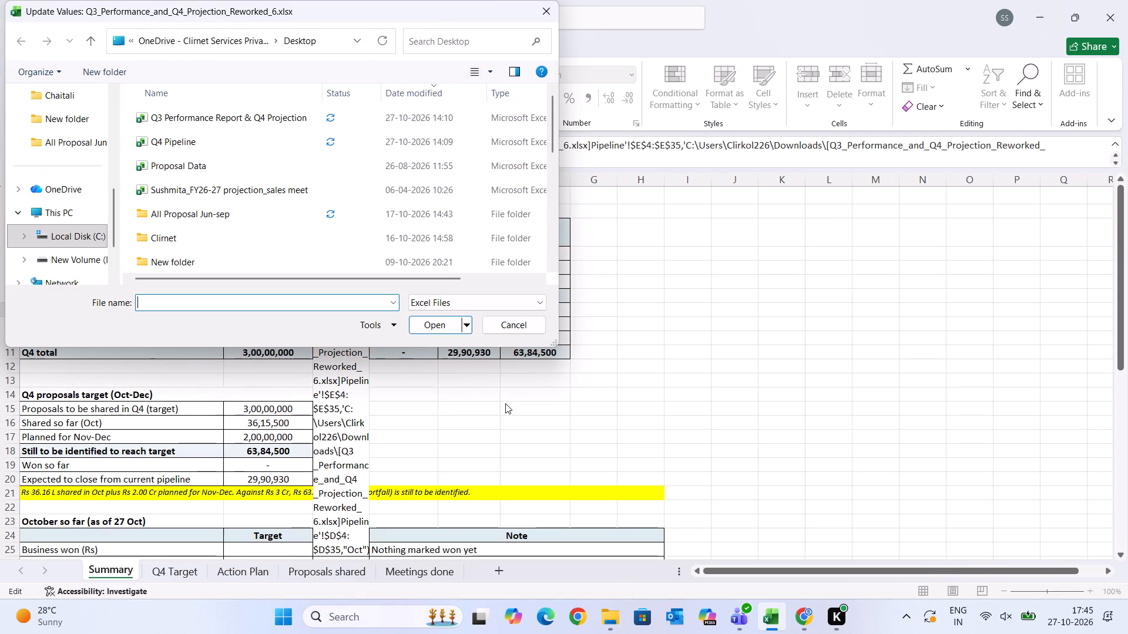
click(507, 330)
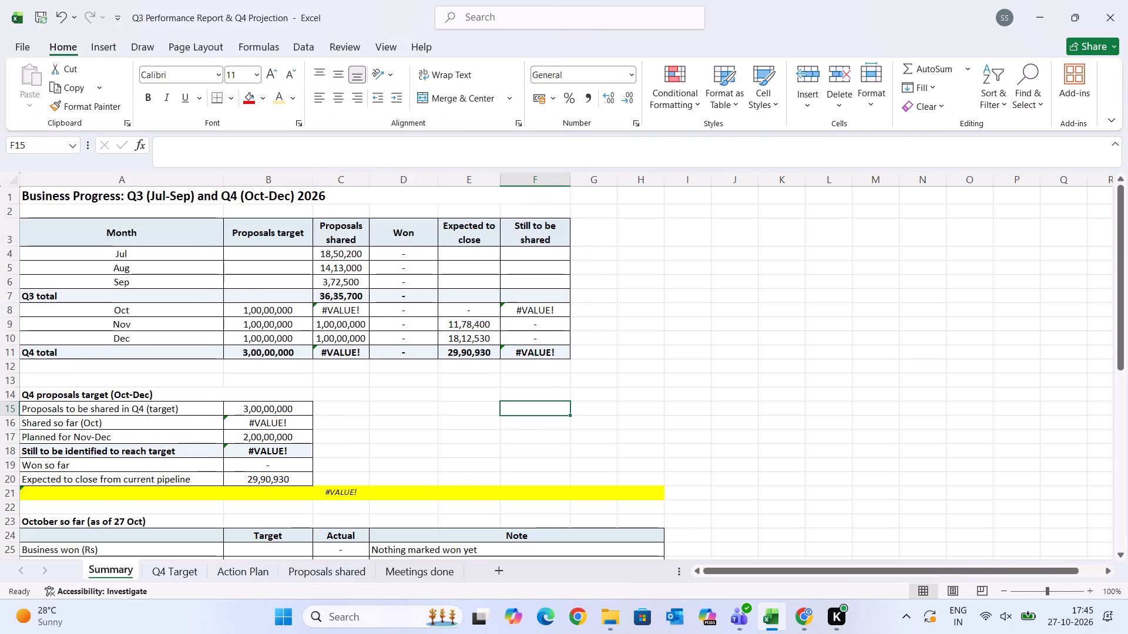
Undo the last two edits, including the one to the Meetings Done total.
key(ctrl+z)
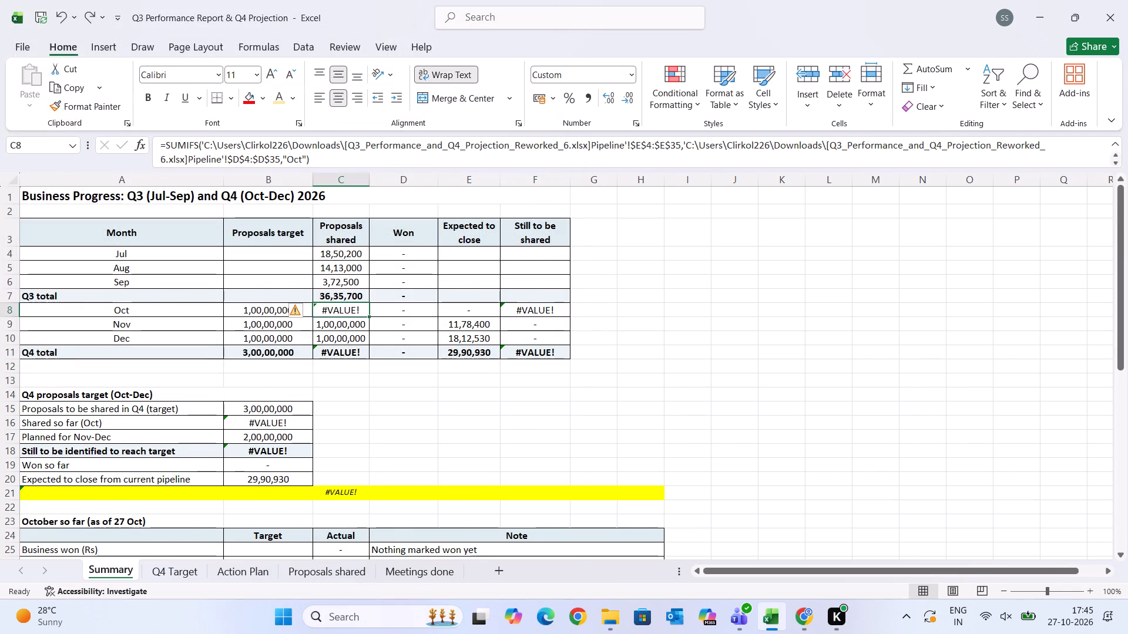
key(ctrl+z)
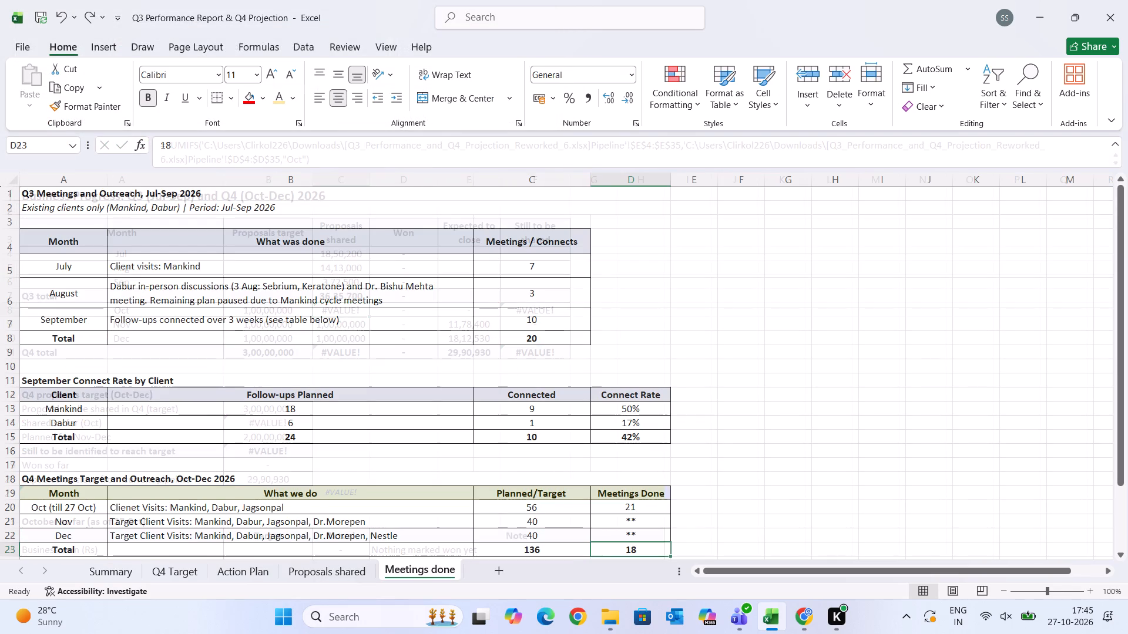
Enter 21 as the Total under Meetings Done in D23 of the Meetings done sheet.
scroll(416, 511, down, 1)
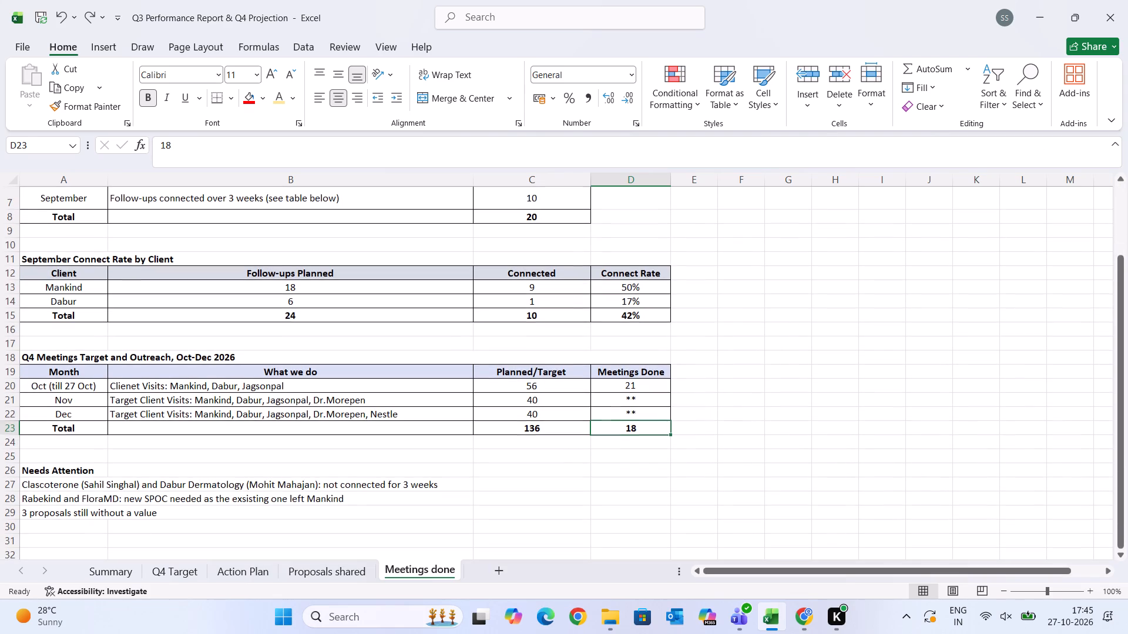
double_click(642, 429)
key(BackSpace)
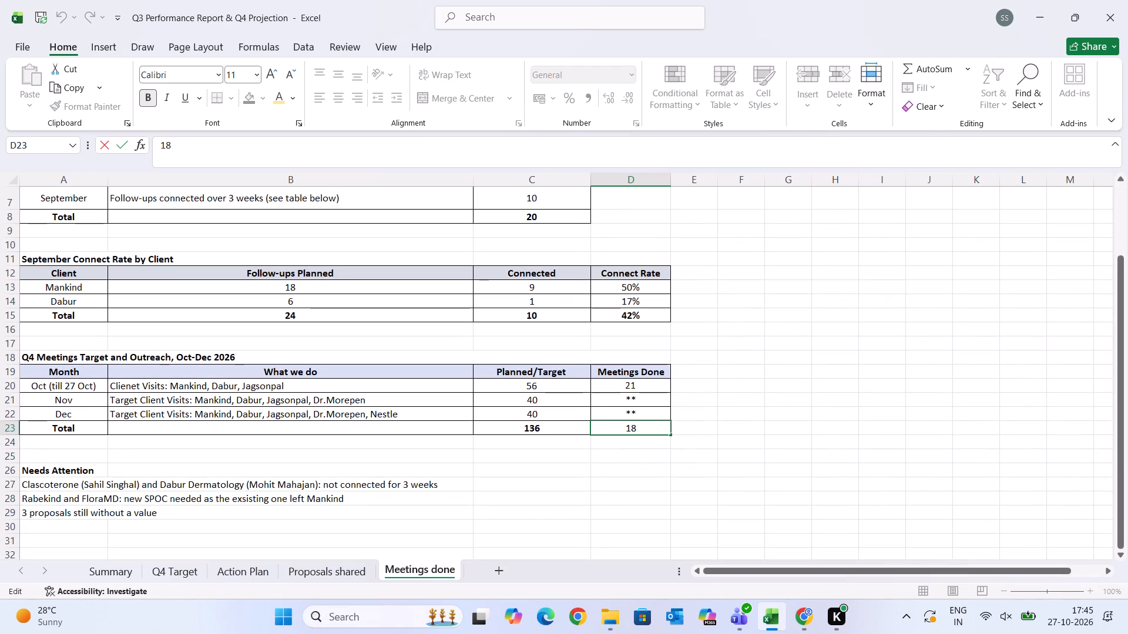
key(BackSpace)
text(21)
key(Return)
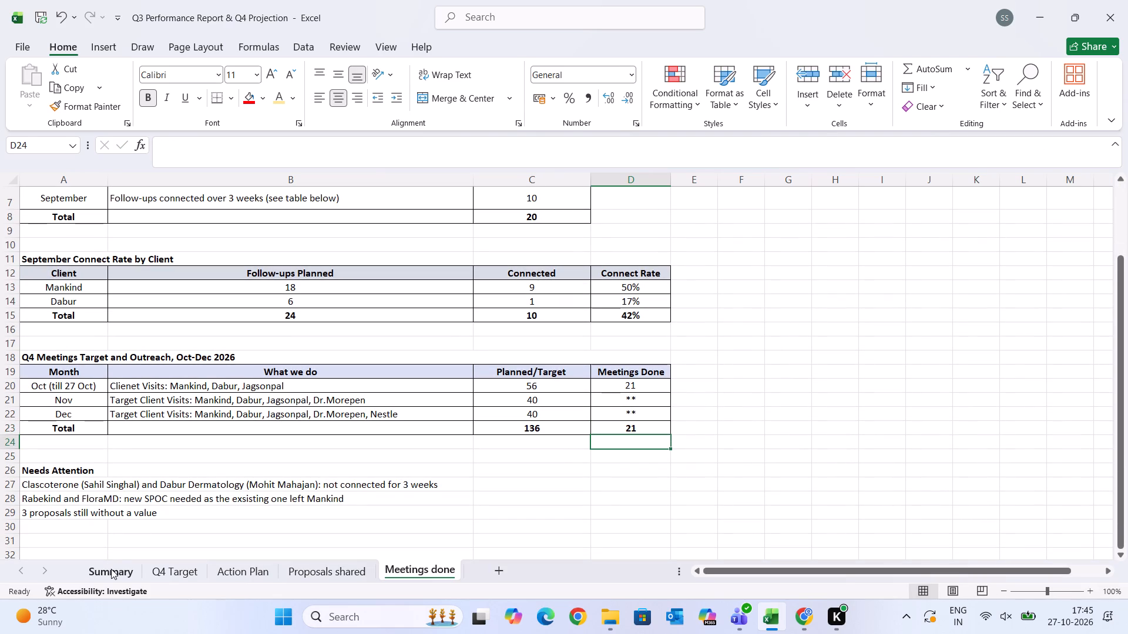
Review the Proposals shared, Action Plan and Q4 Target sheets, including the October Shared / planned value in C4.
click(322, 567)
scroll(340, 476, up, 1)
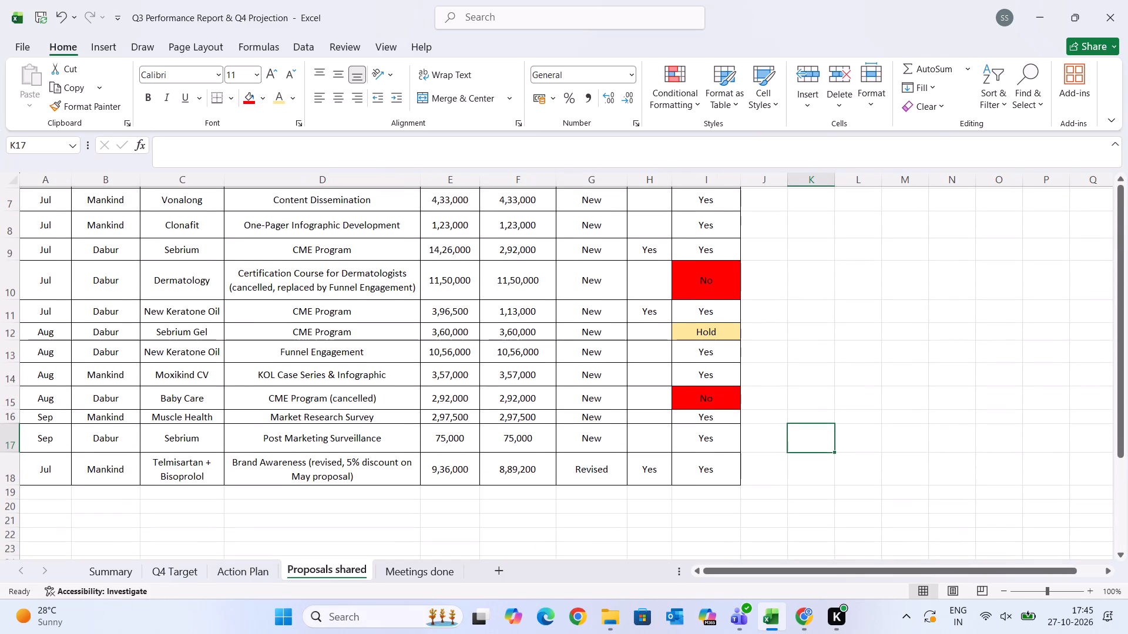
scroll(340, 476, up, 1)
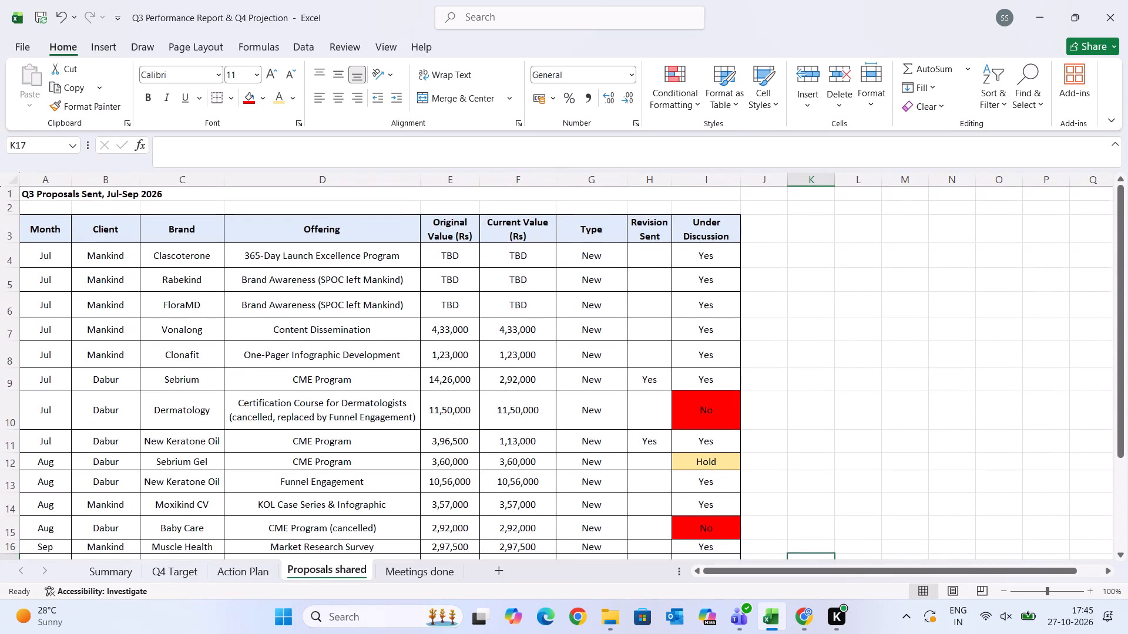
click(240, 575)
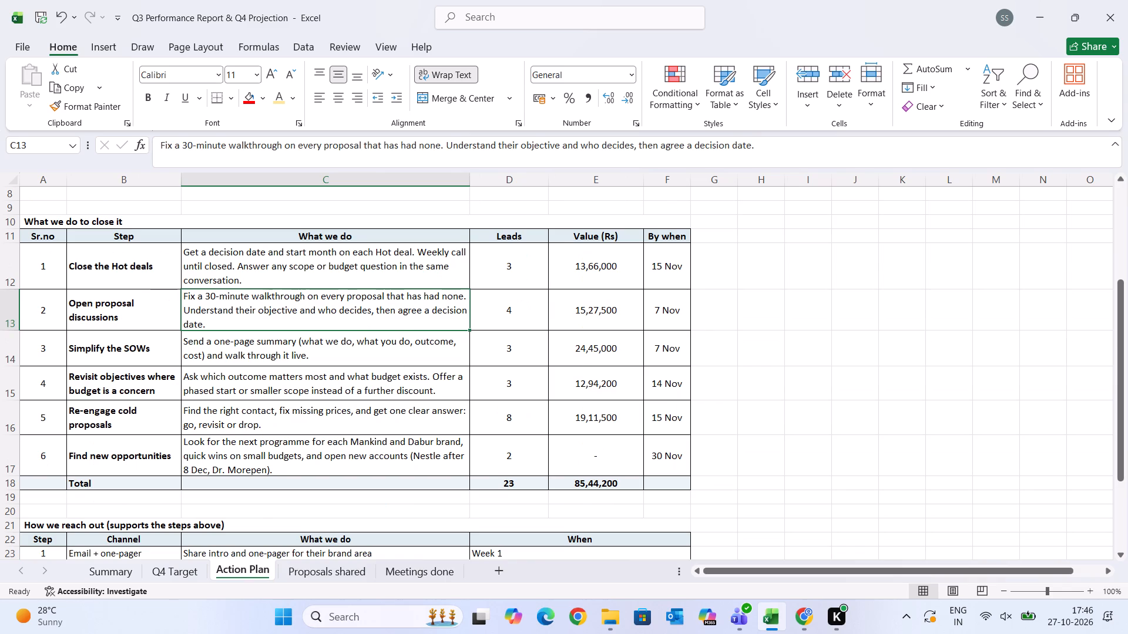
scroll(255, 495, down, 2)
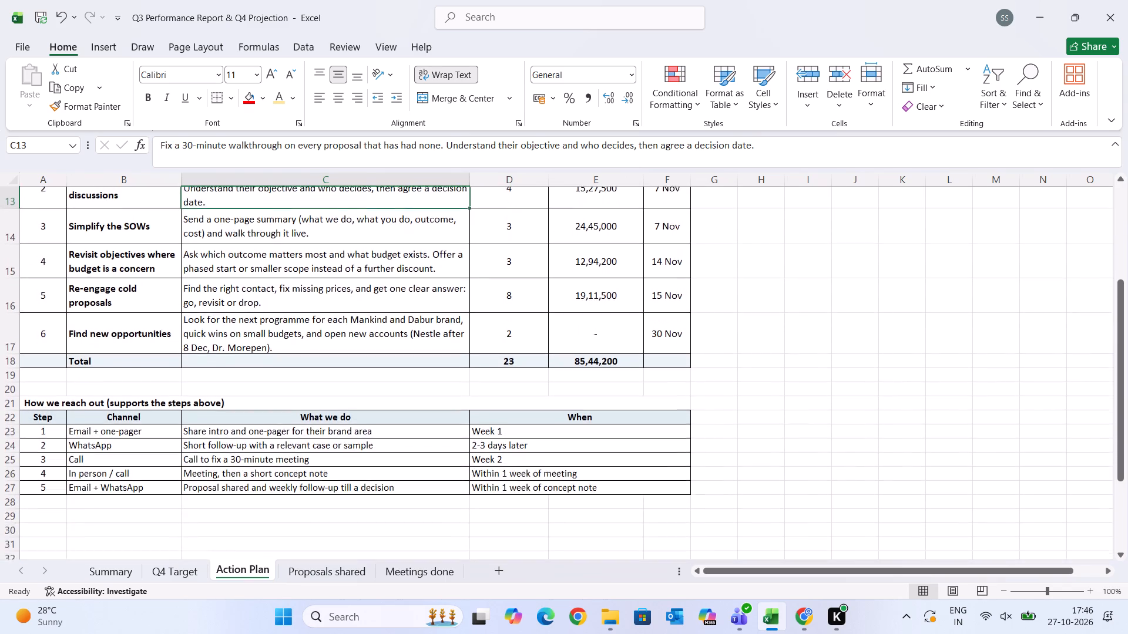
scroll(255, 495, down, 1)
click(166, 573)
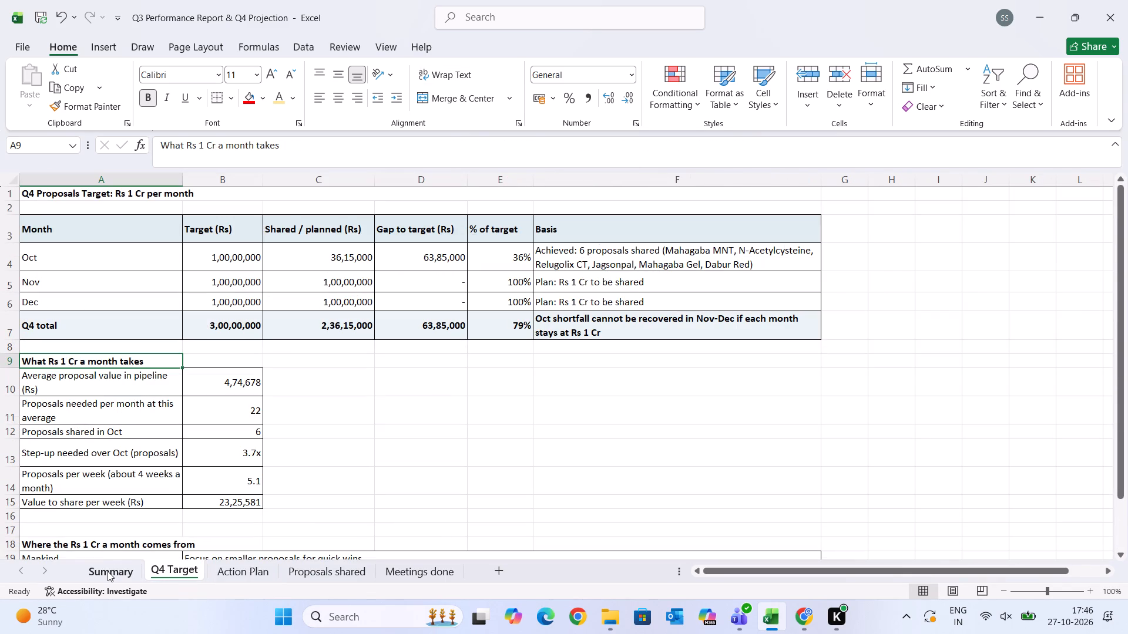
scroll(357, 364, up, 1)
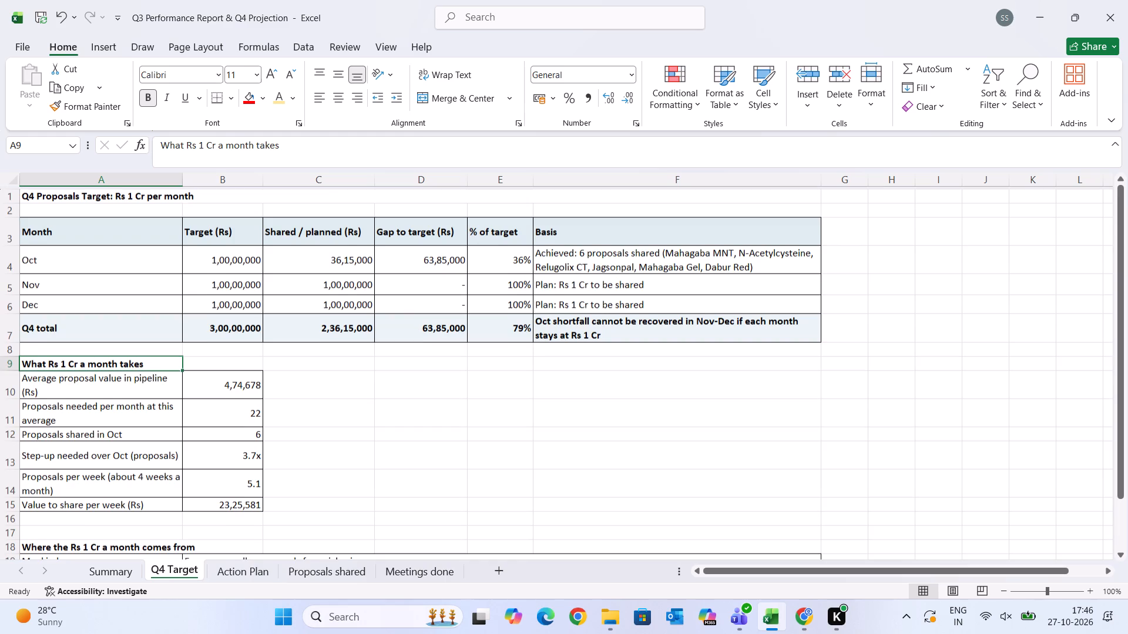
click(347, 259)
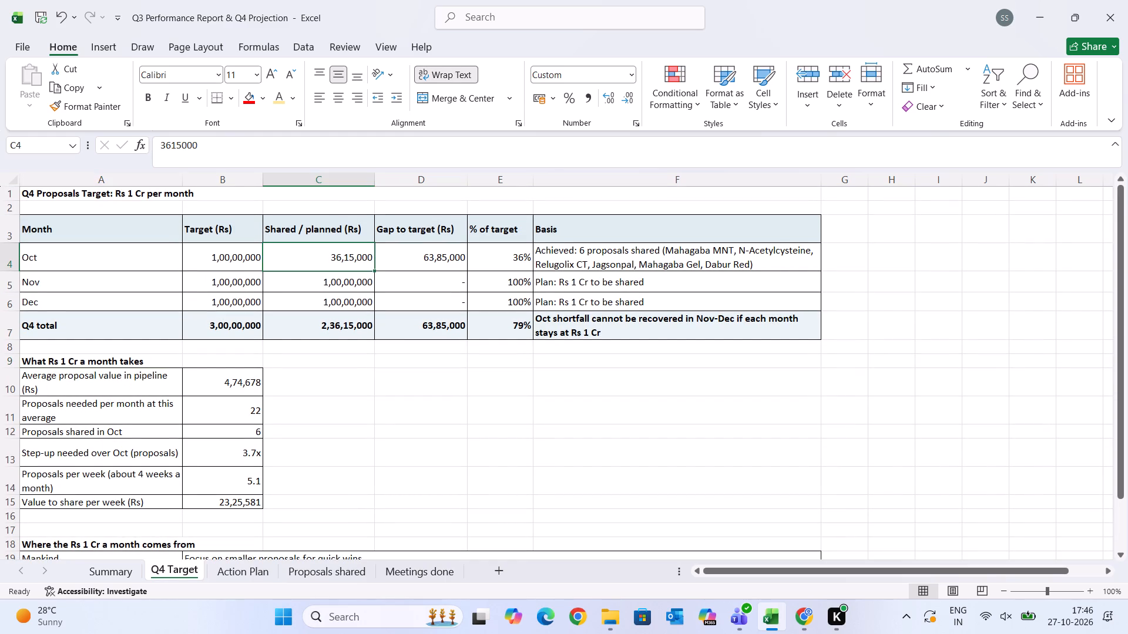
click(199, 150)
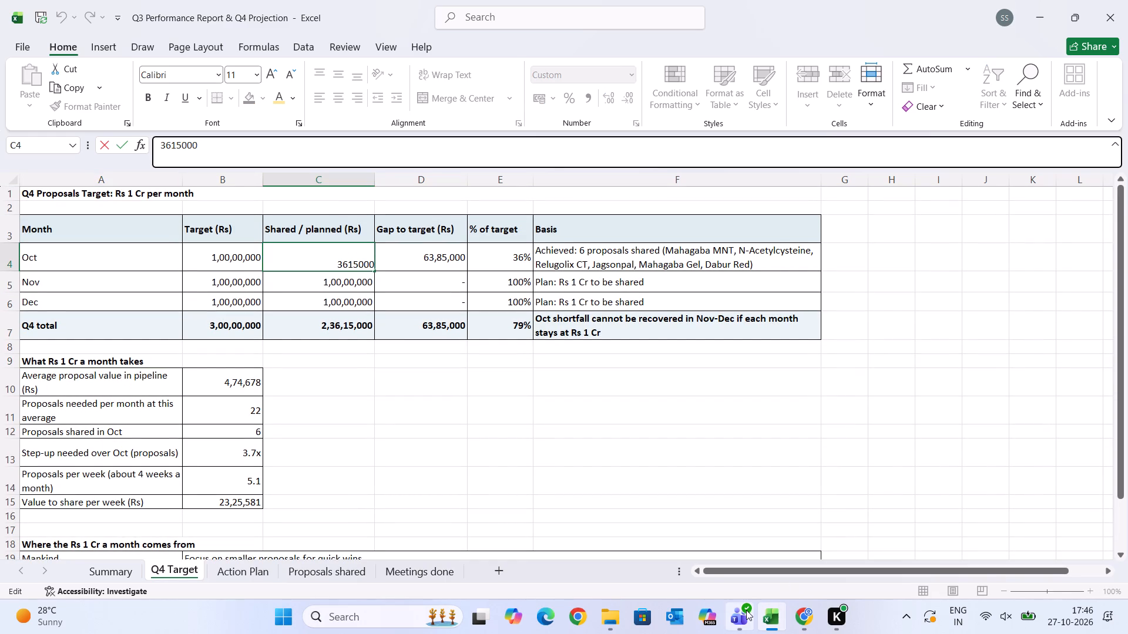
Switch to the browser with the BM Performance Tracker's October Visits sheet.
click(795, 613)
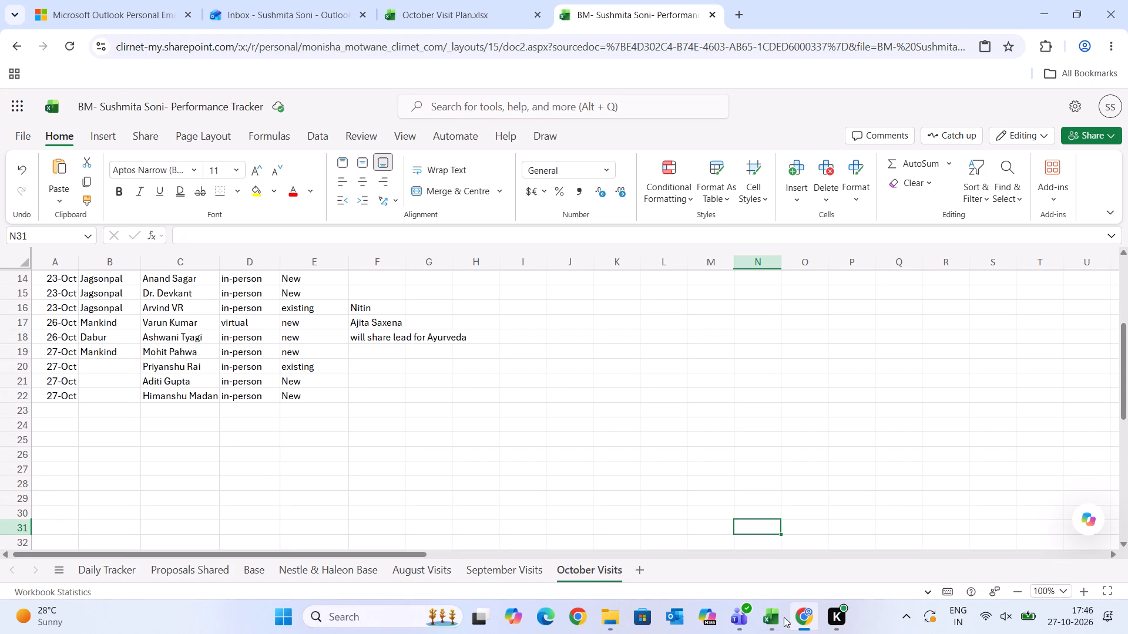
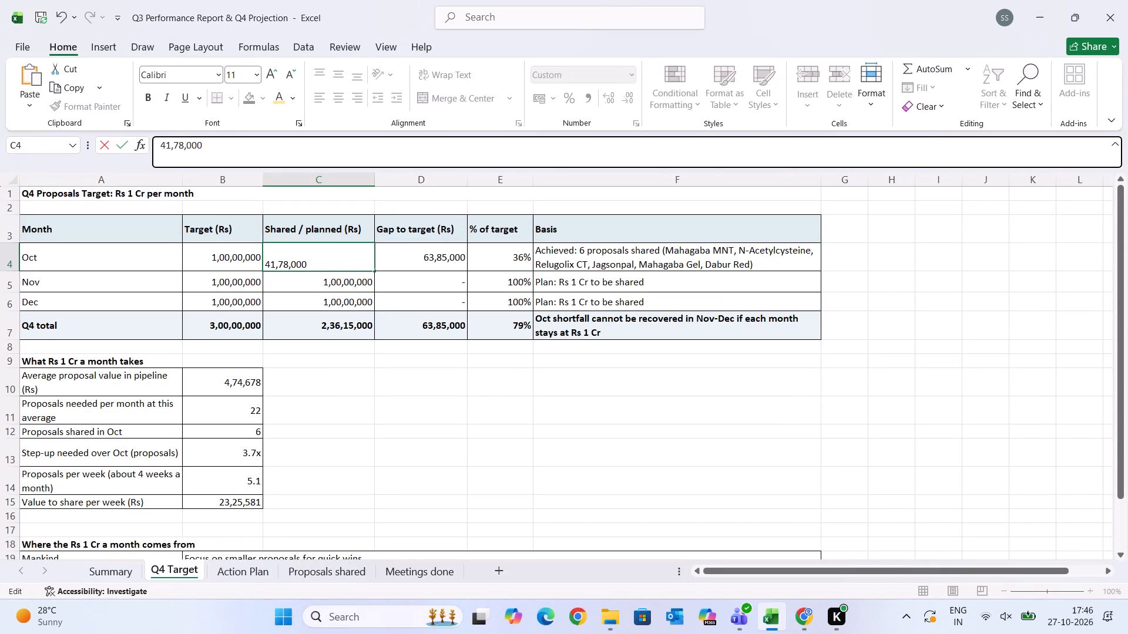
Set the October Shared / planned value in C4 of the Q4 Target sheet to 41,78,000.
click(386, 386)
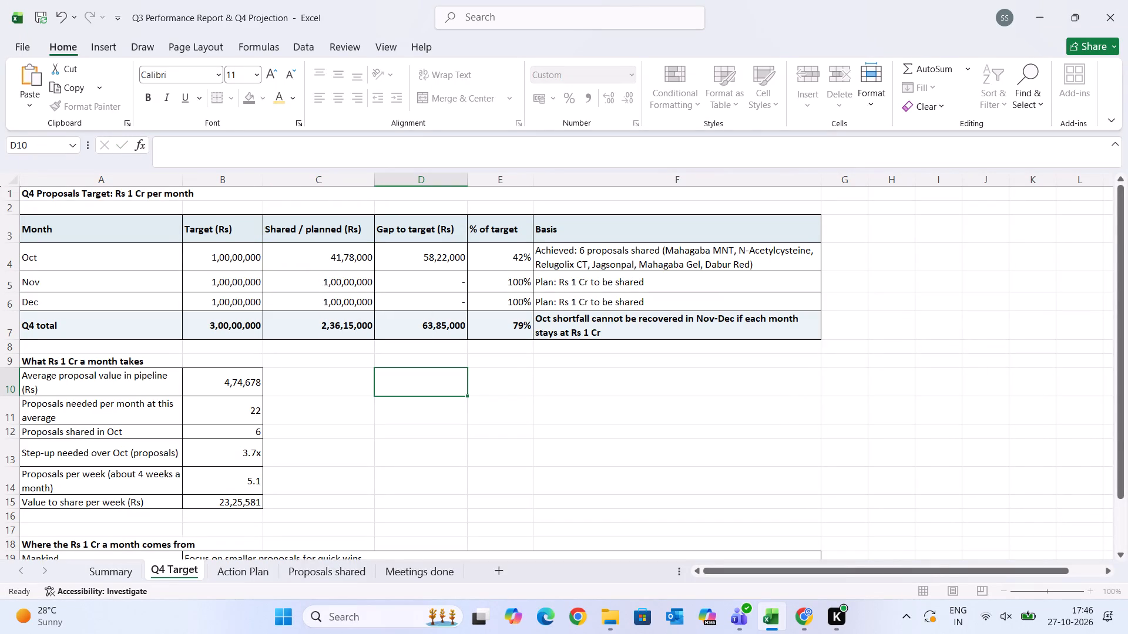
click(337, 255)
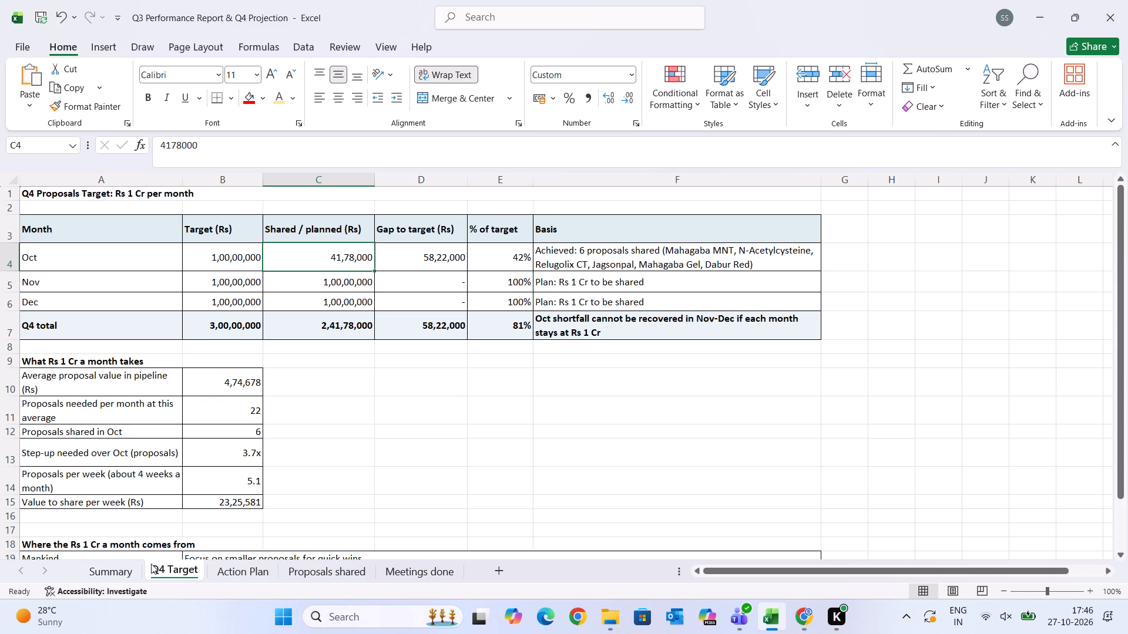
Examine the monthly Proposals shared figures and their formulas on the Summary sheet, including the October cell and Q3 total.
click(115, 566)
click(434, 396)
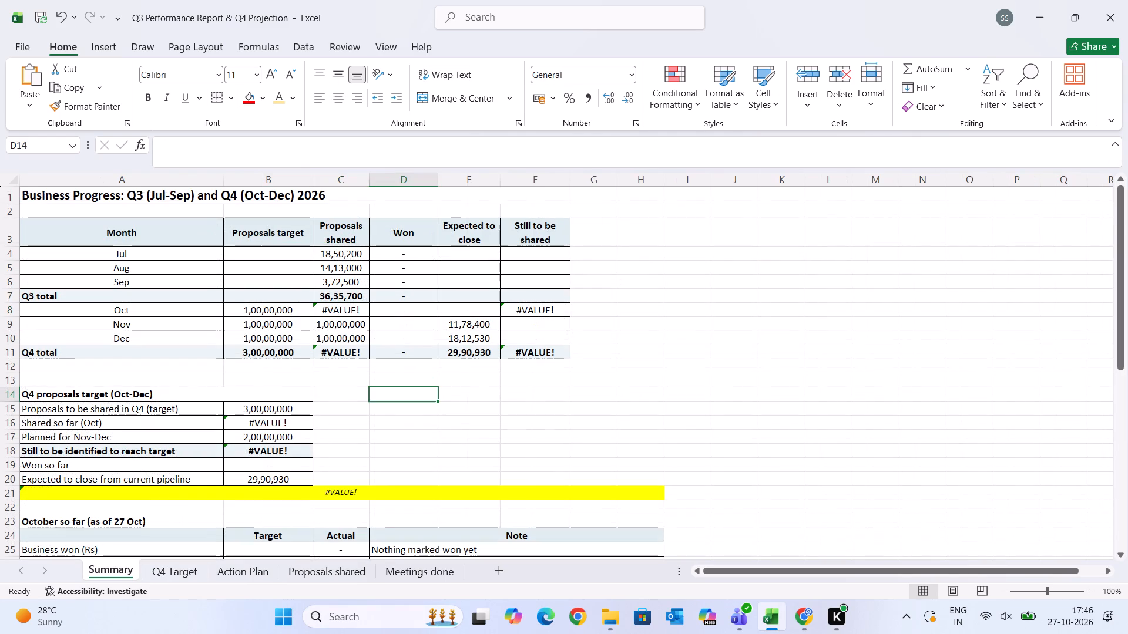
double_click(343, 309)
click(449, 417)
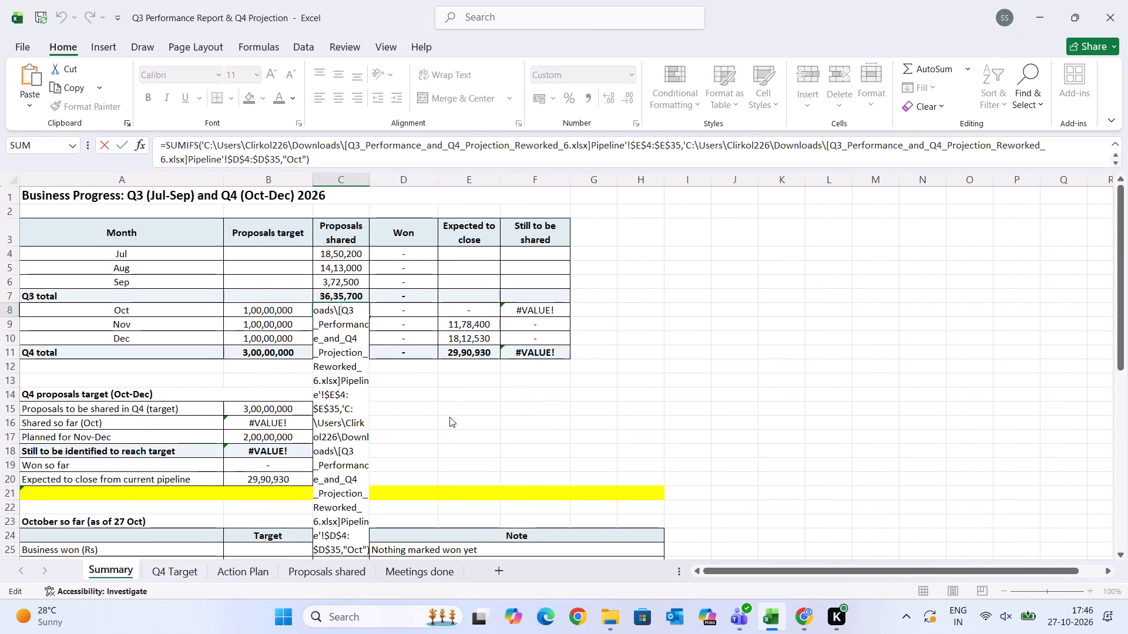
click(491, 329)
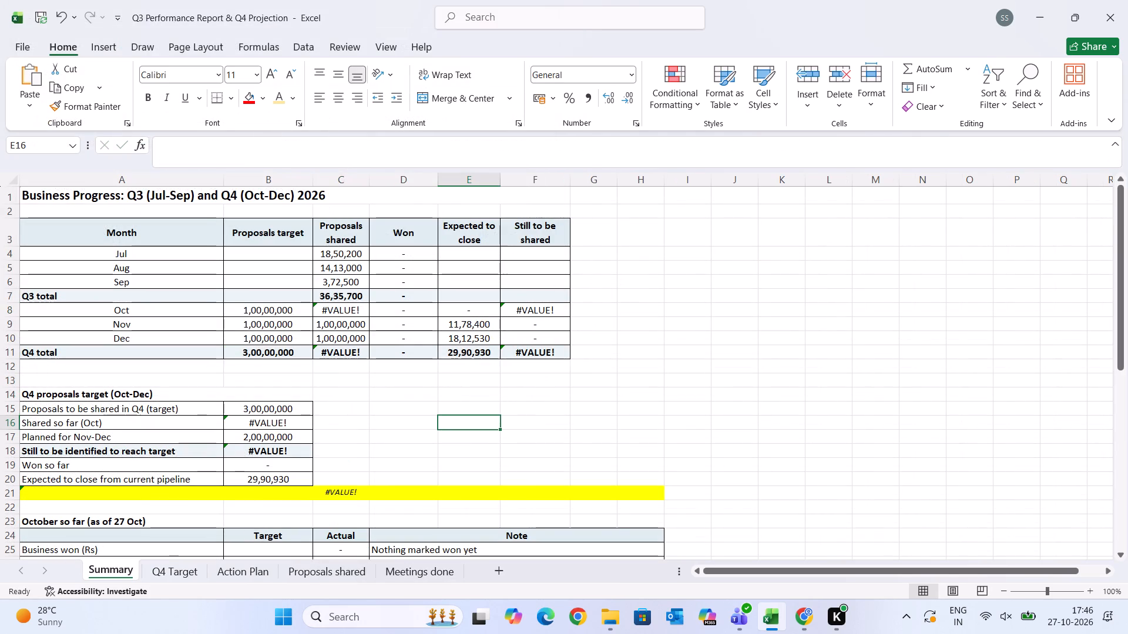
click(341, 295)
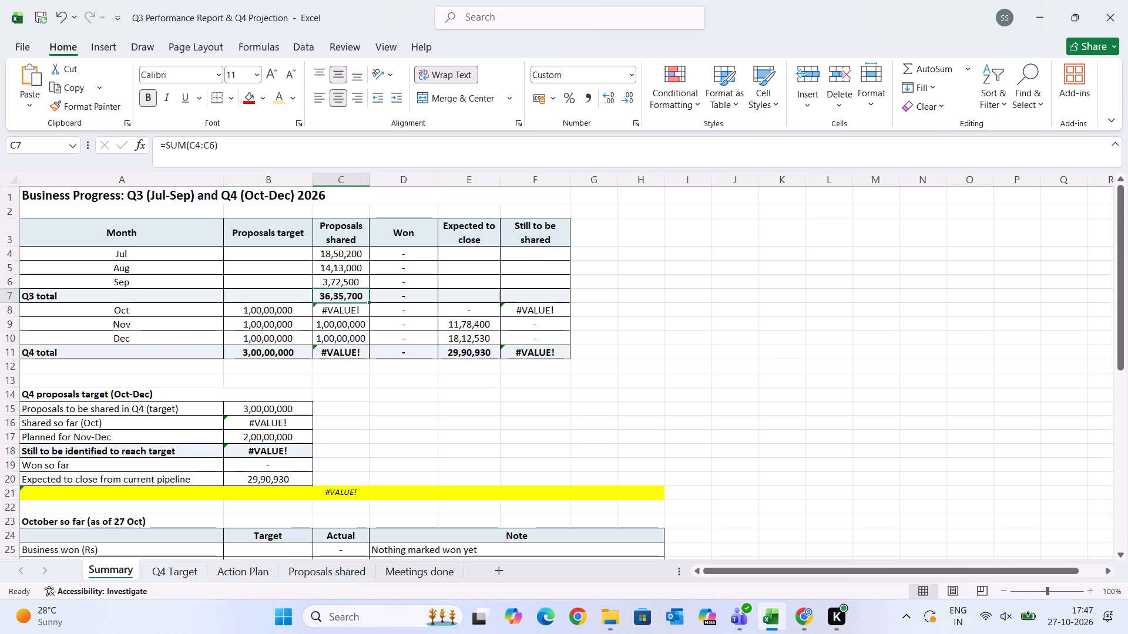
click(344, 257)
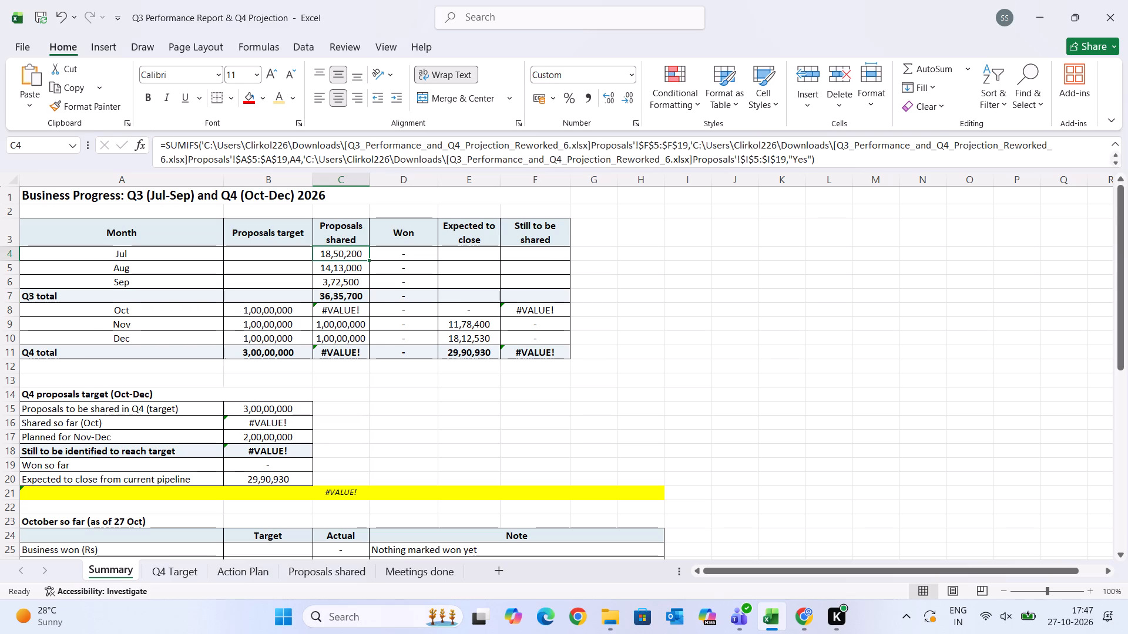
drag(344, 257, 344, 272)
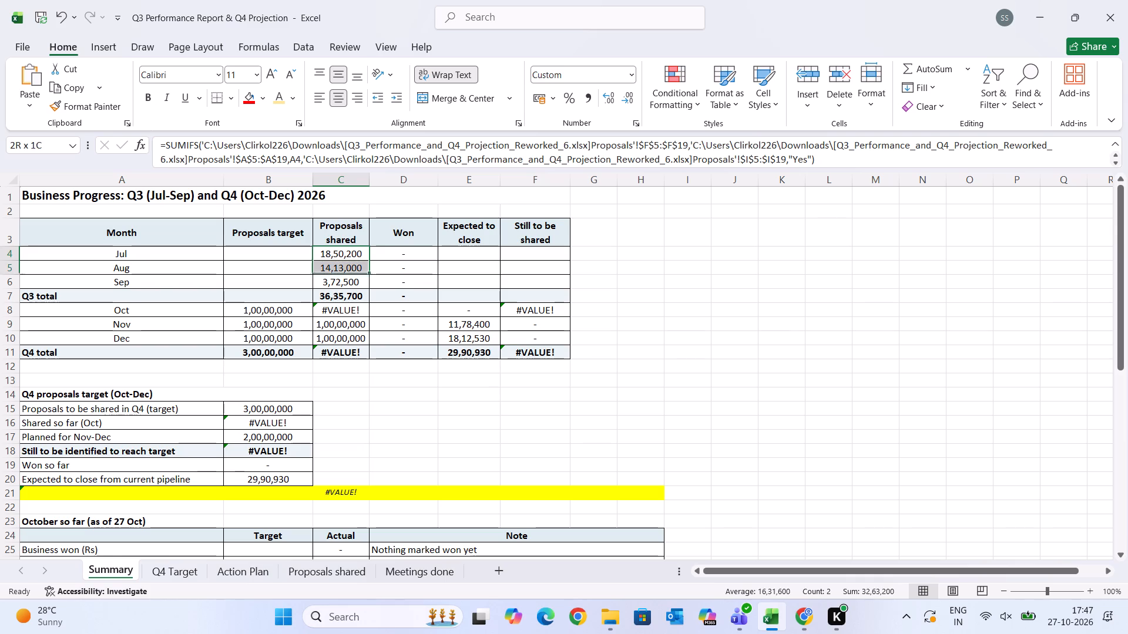
drag(344, 272, 344, 285)
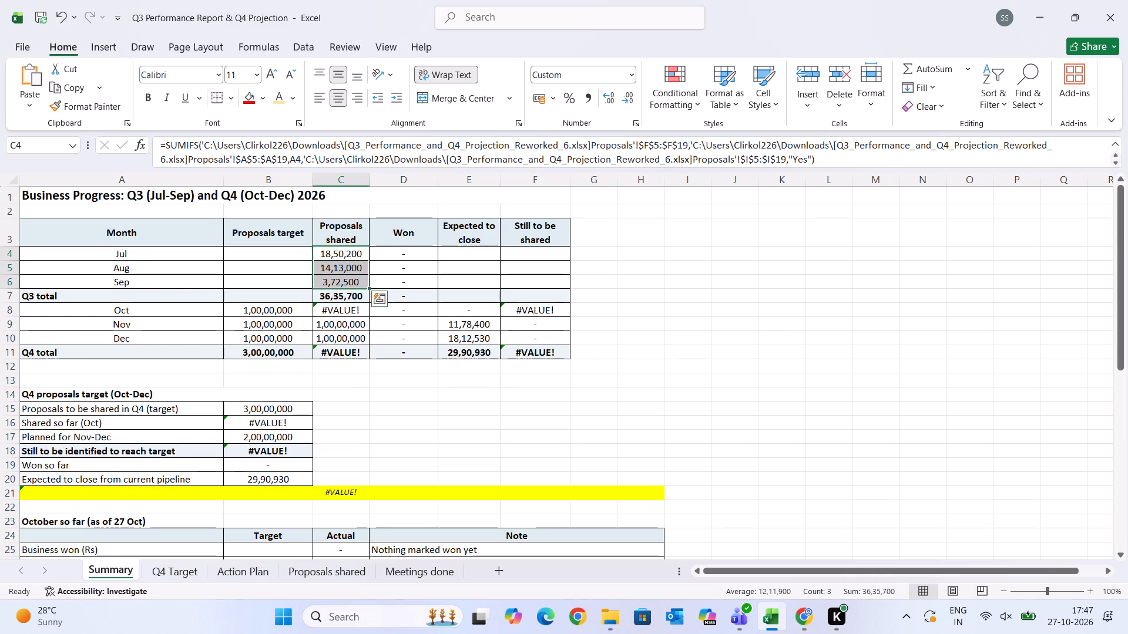
click(341, 350)
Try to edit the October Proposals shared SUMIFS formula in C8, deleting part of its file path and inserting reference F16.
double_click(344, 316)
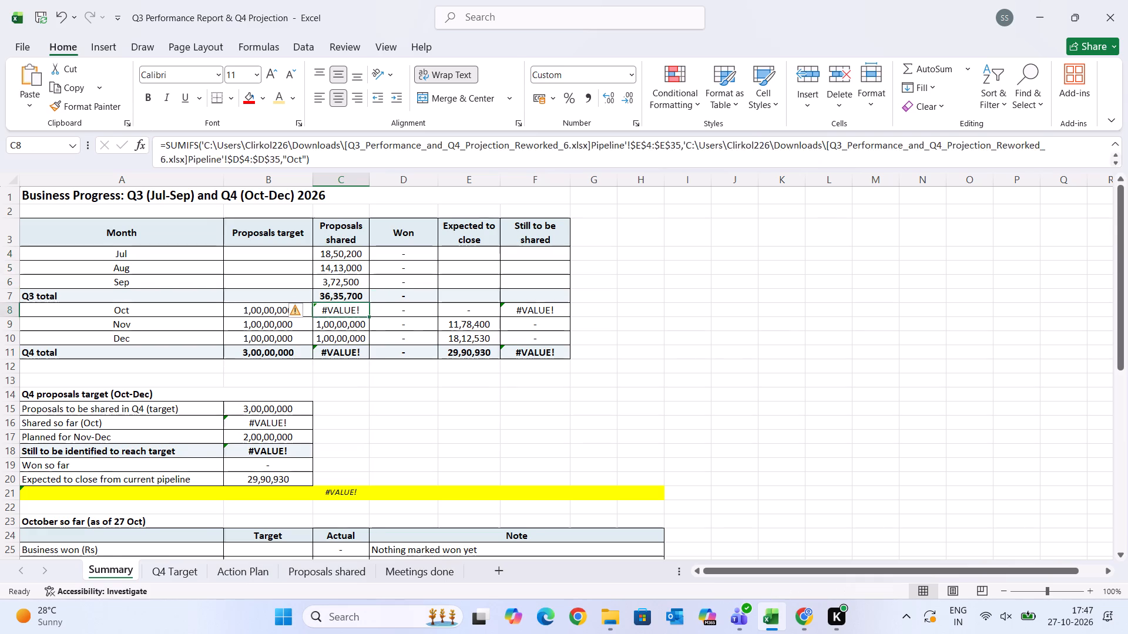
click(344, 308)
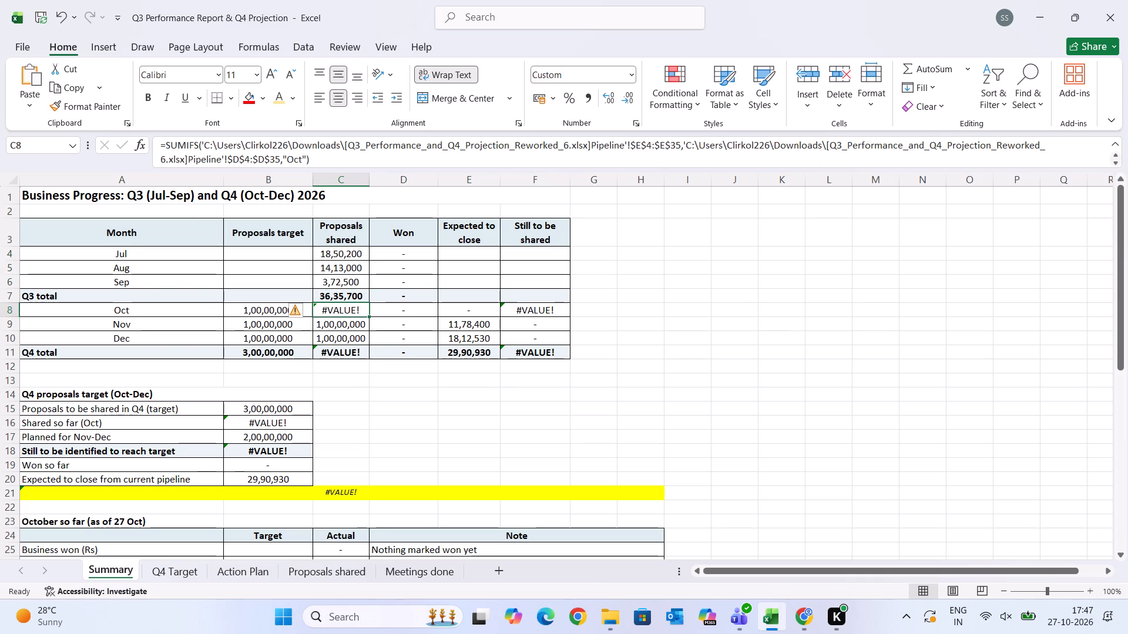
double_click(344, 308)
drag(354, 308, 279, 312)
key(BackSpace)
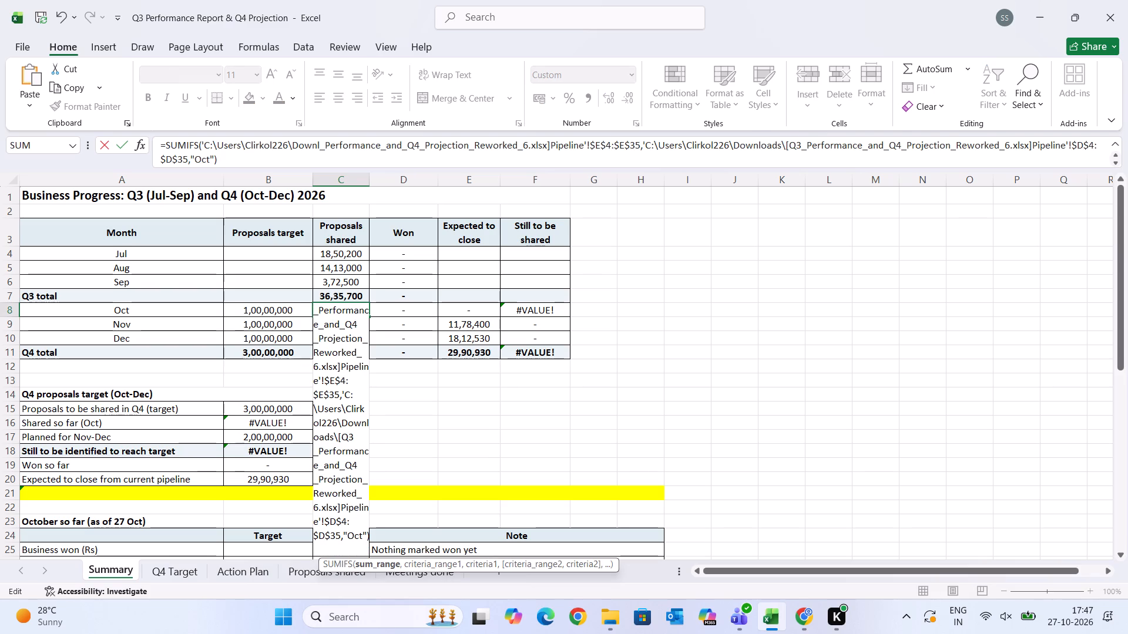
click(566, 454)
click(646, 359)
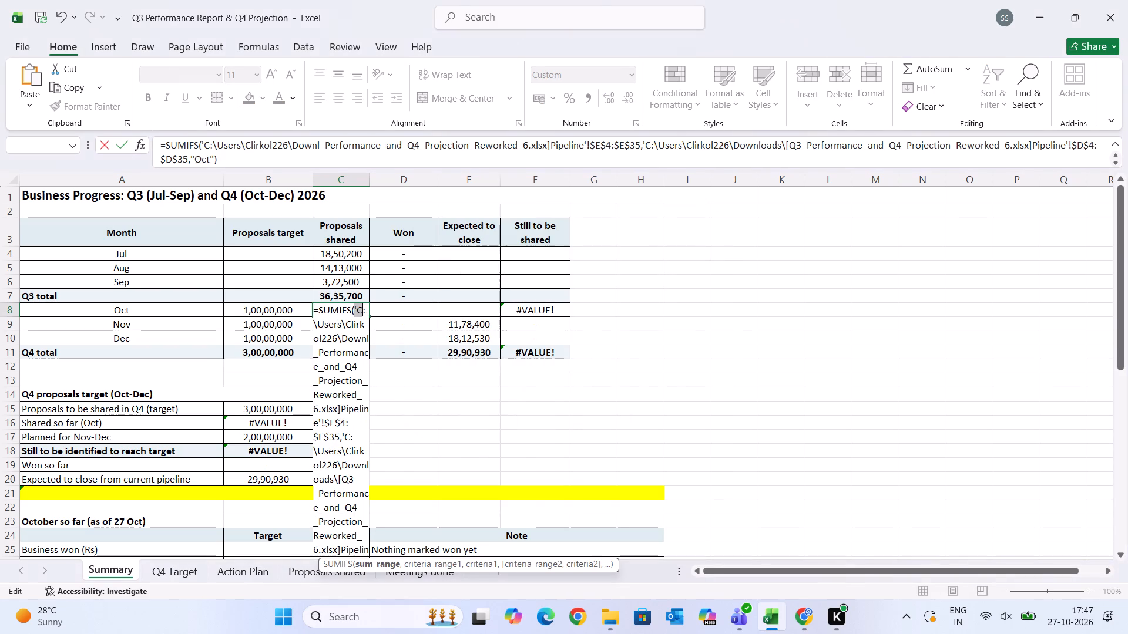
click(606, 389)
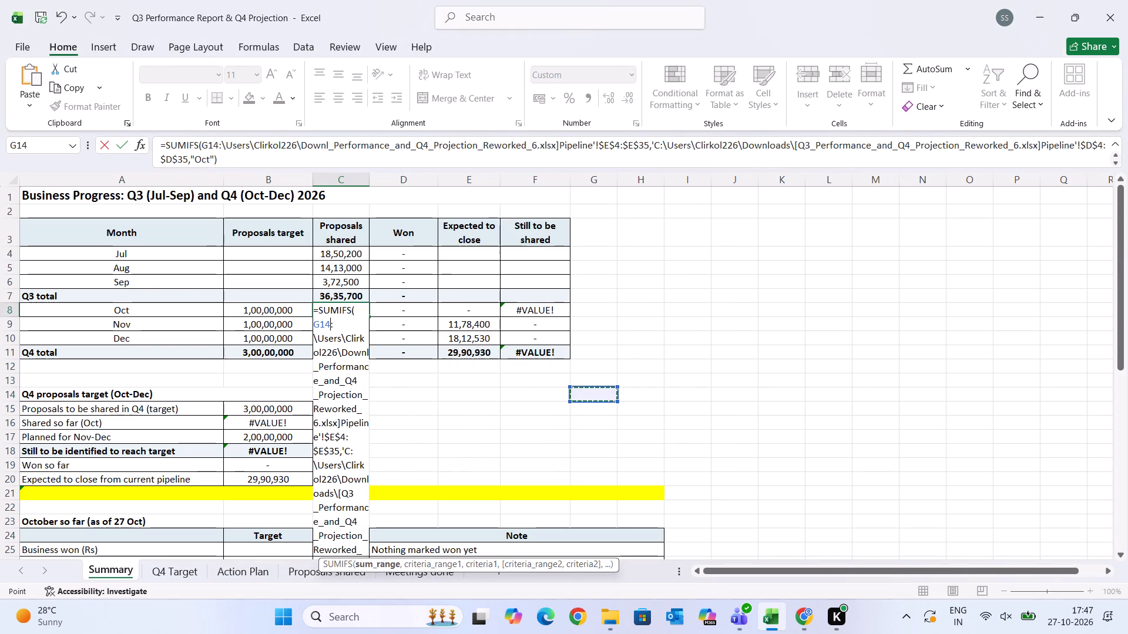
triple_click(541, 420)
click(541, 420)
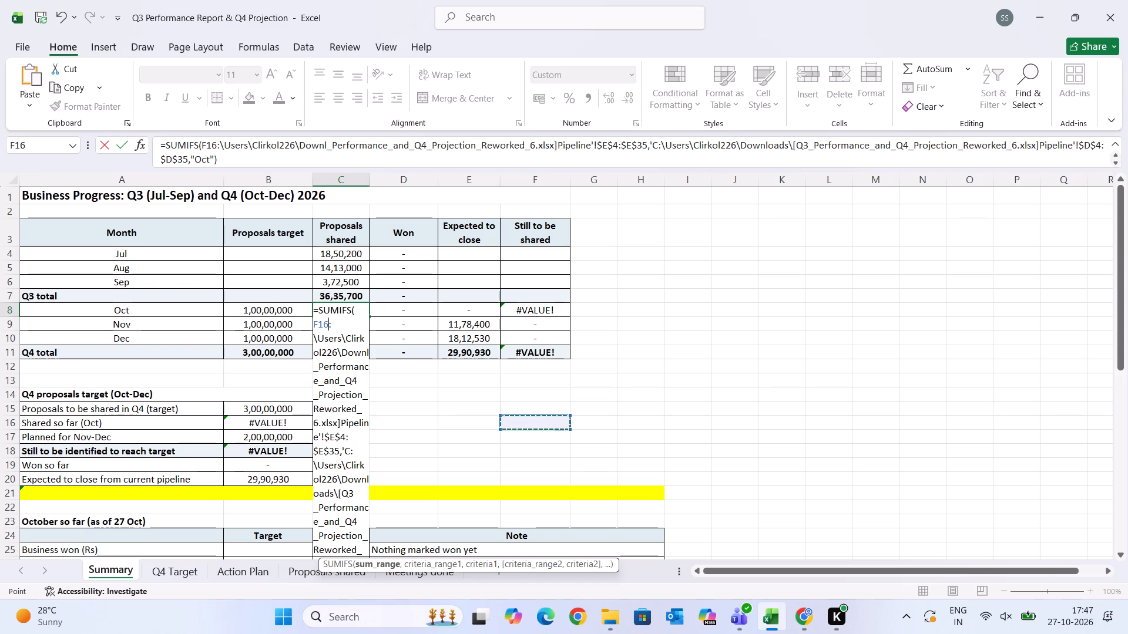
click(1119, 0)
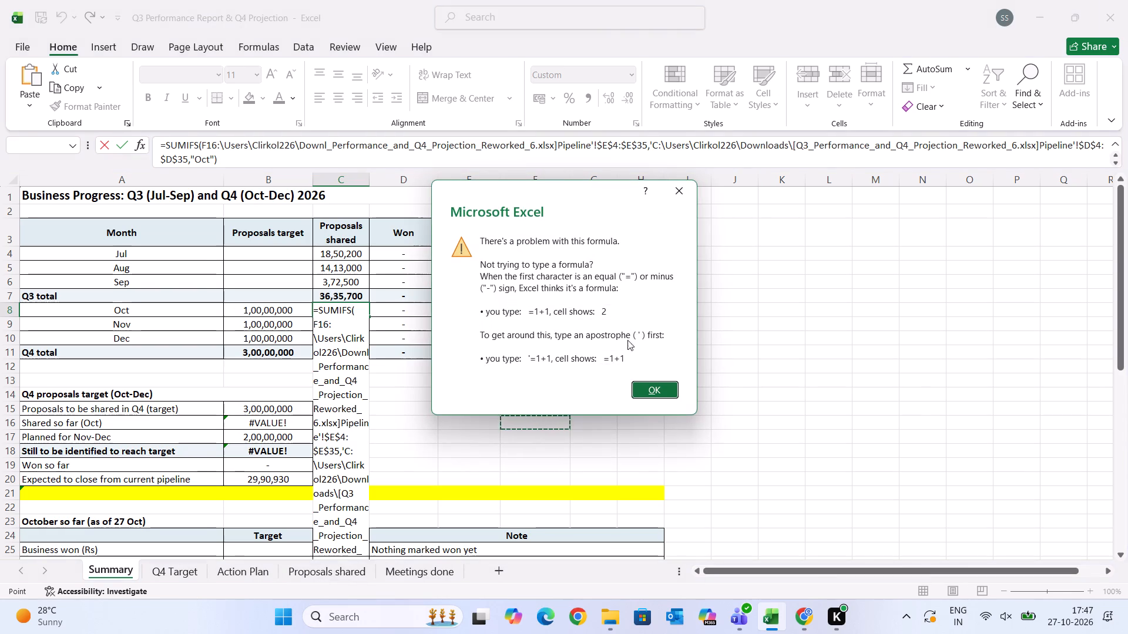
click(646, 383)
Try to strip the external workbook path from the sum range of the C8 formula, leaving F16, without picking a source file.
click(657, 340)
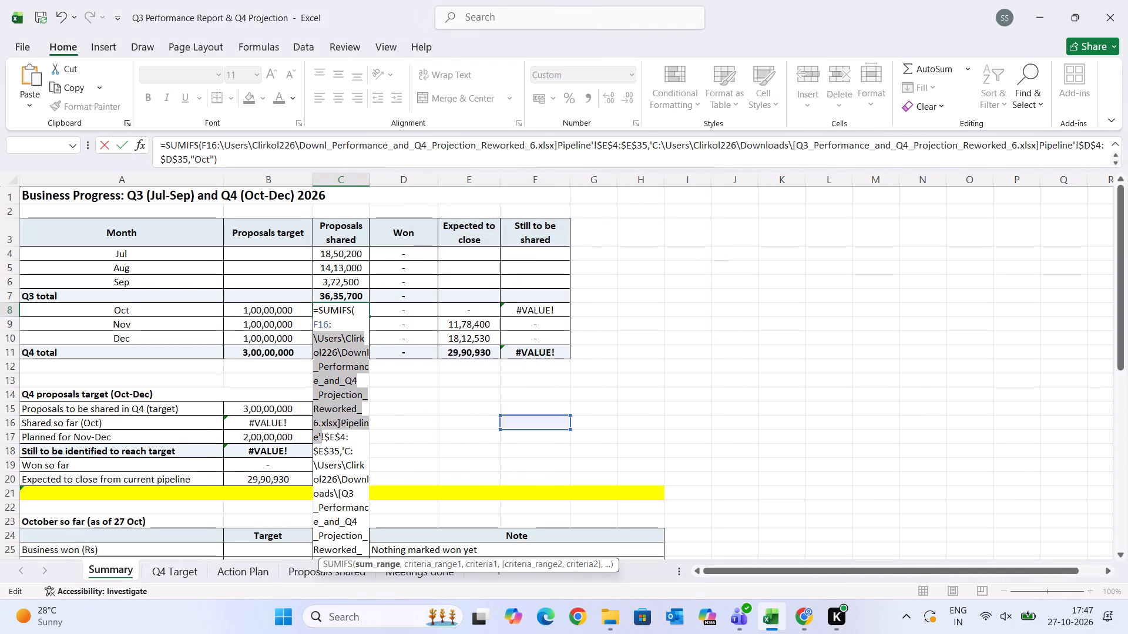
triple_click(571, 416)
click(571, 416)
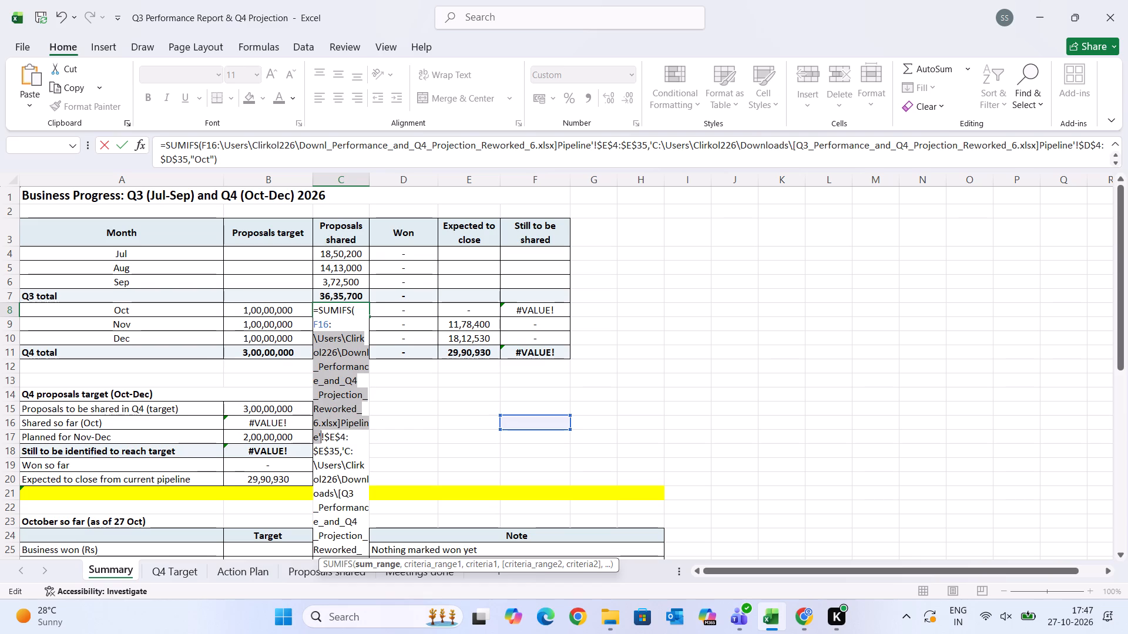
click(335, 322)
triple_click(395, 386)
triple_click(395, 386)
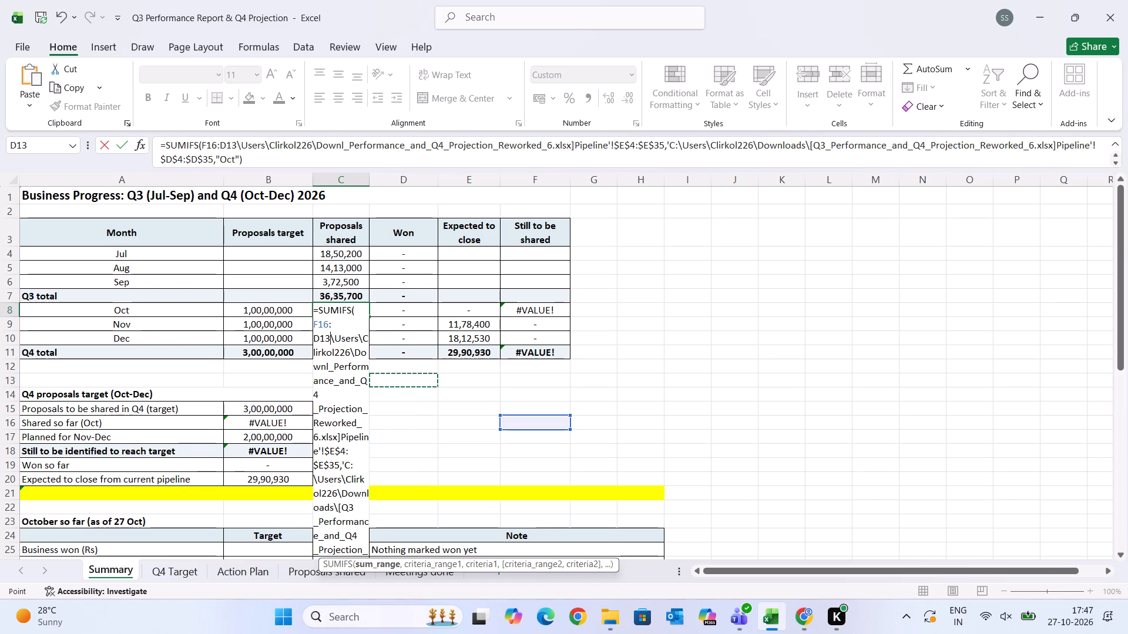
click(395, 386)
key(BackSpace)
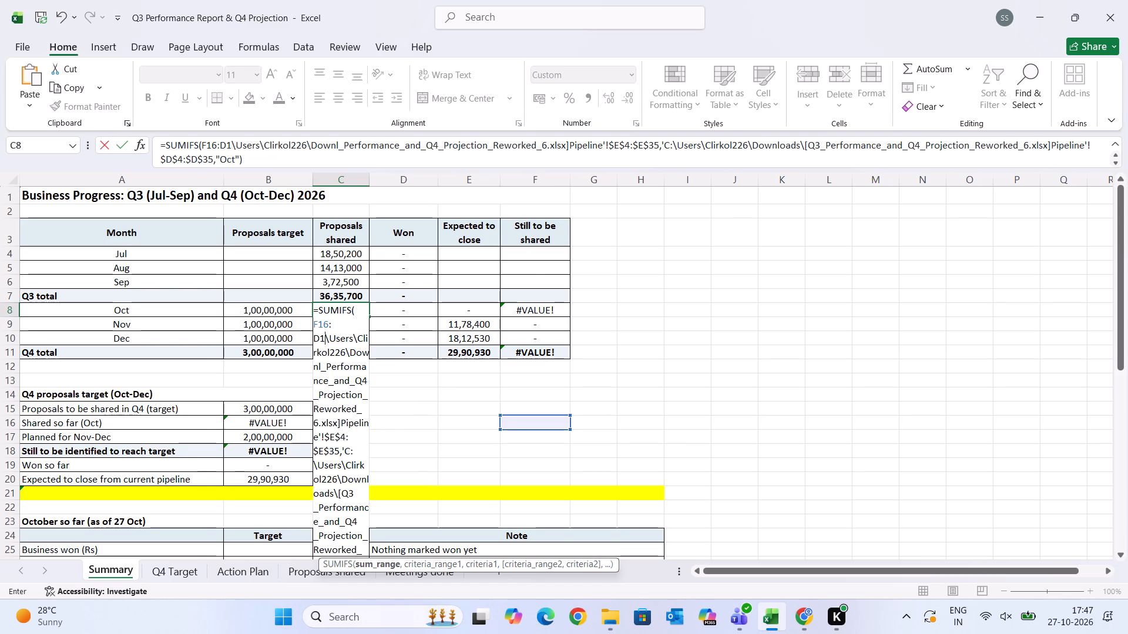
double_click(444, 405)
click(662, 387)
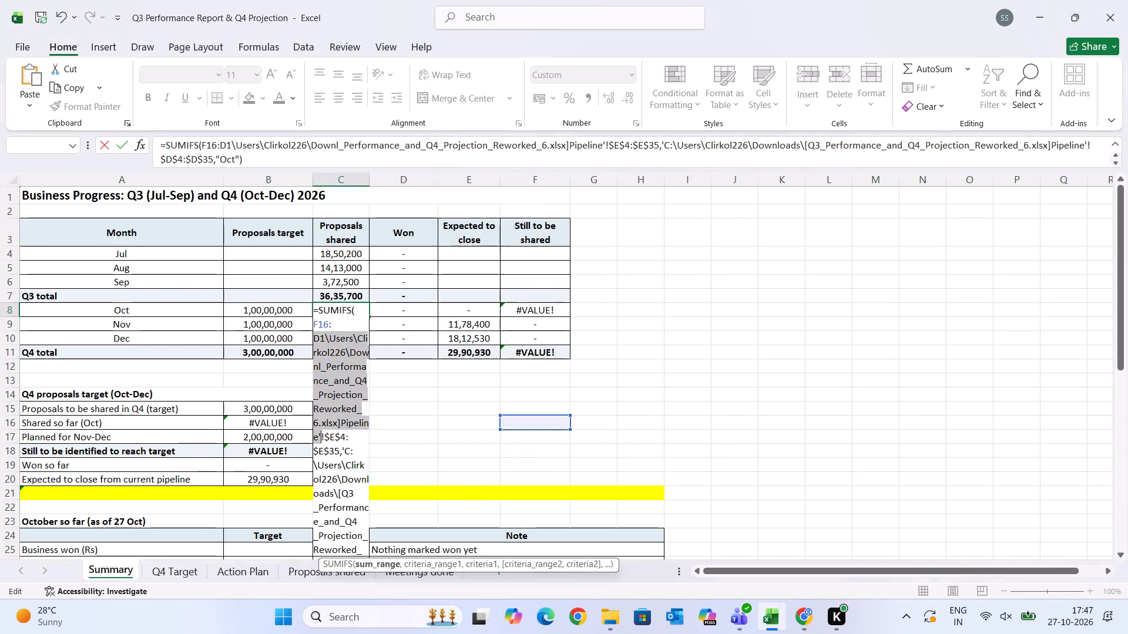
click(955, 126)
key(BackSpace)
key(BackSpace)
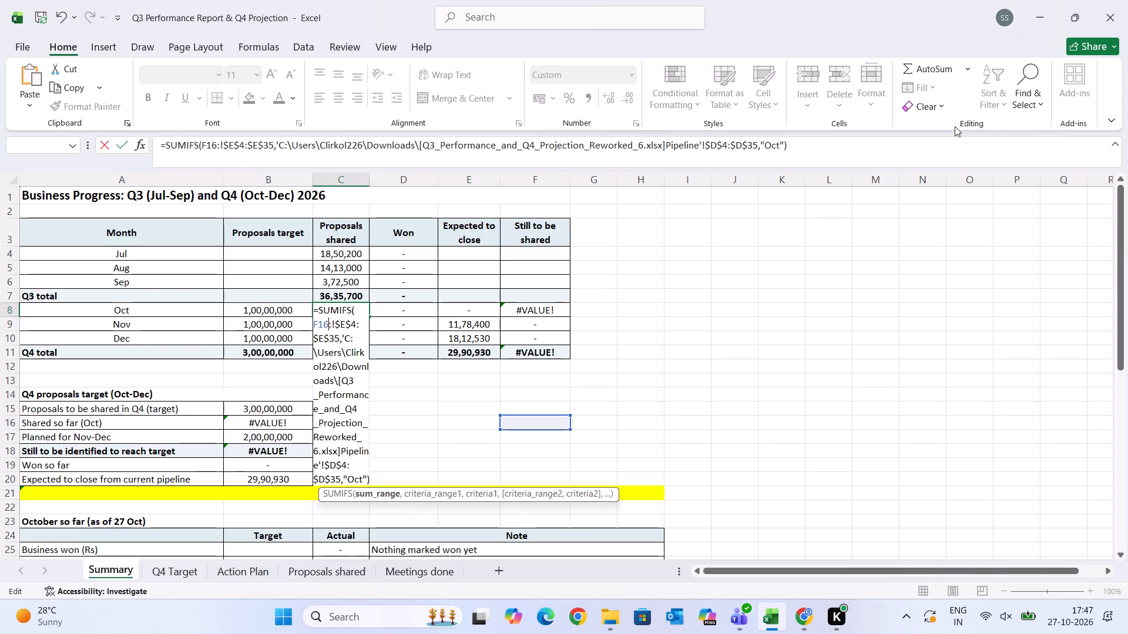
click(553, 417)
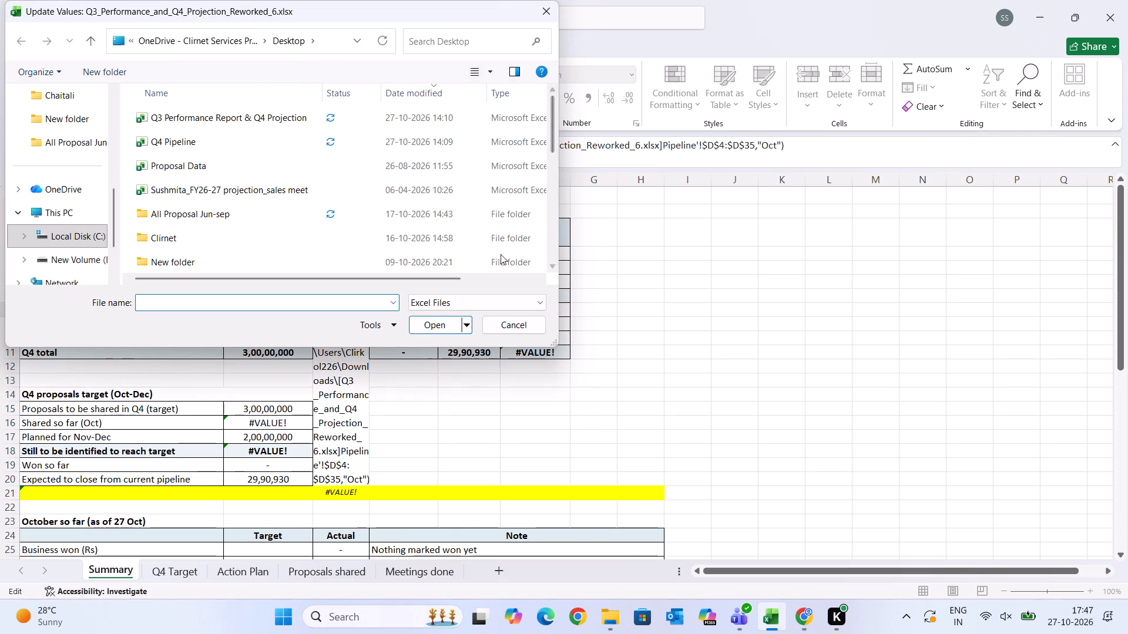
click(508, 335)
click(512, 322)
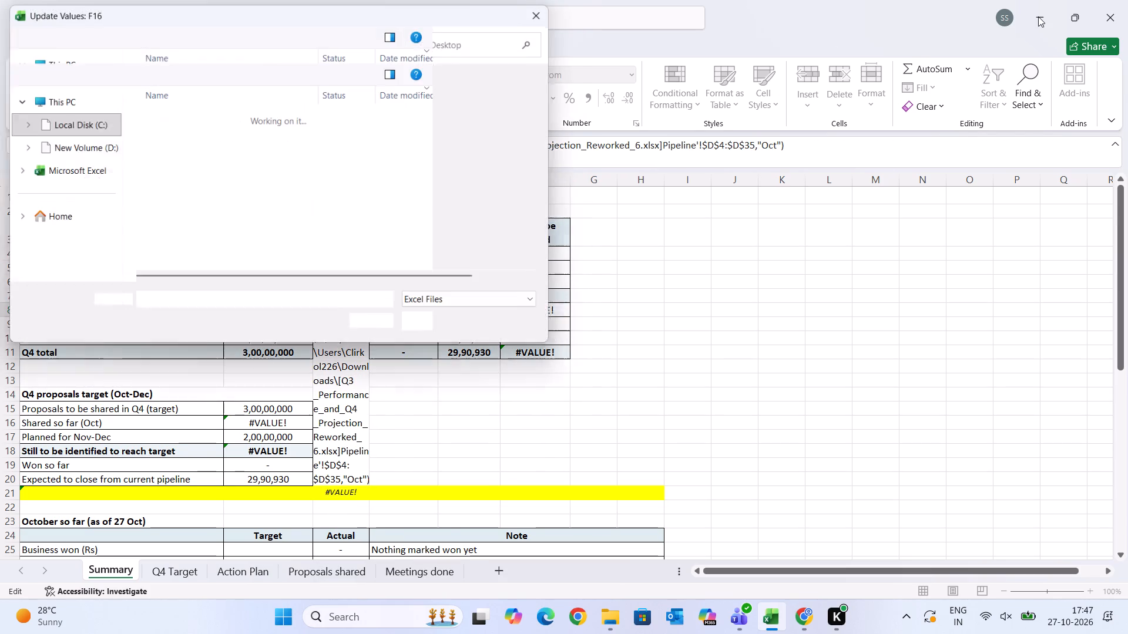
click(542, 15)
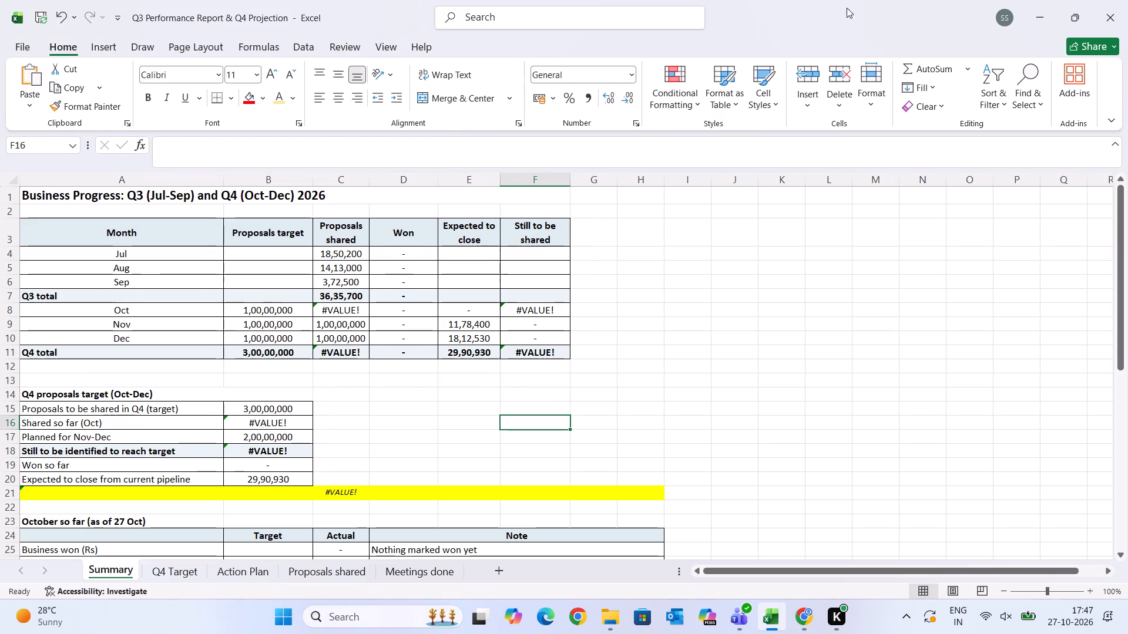
Close the Q3 Performance Report & Q4 Projection workbook without saving its changes.
click(1104, 12)
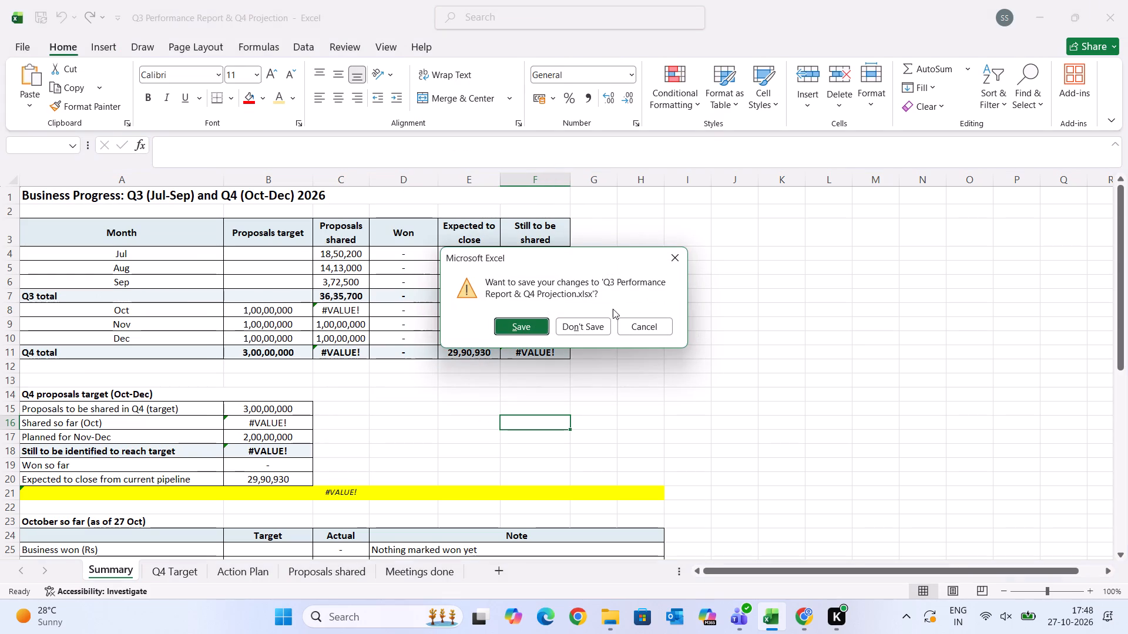
click(595, 328)
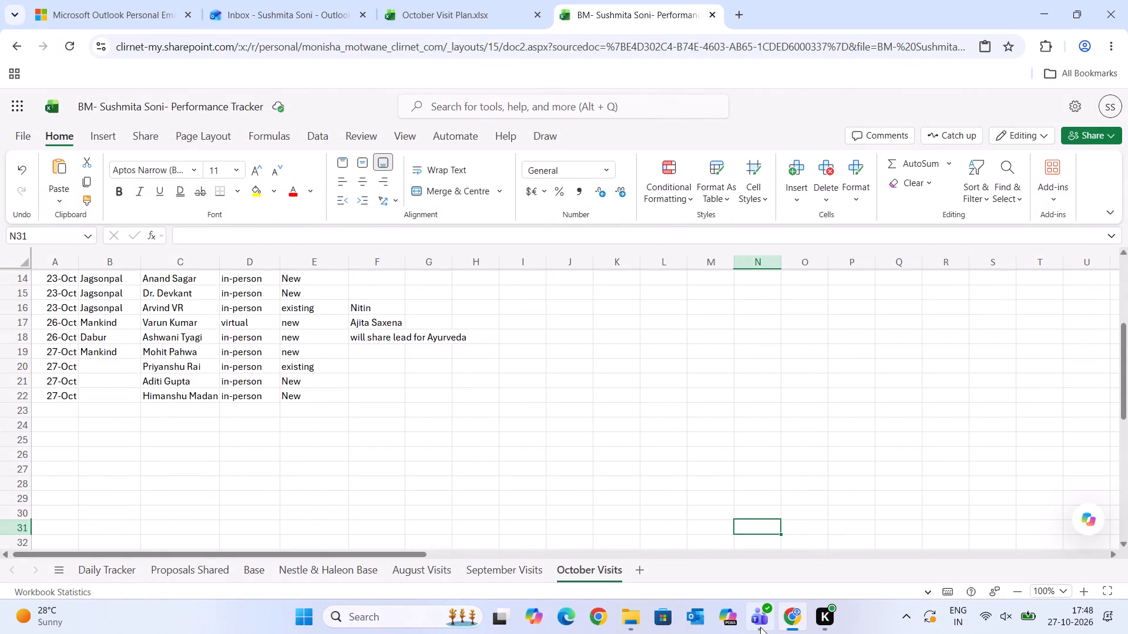
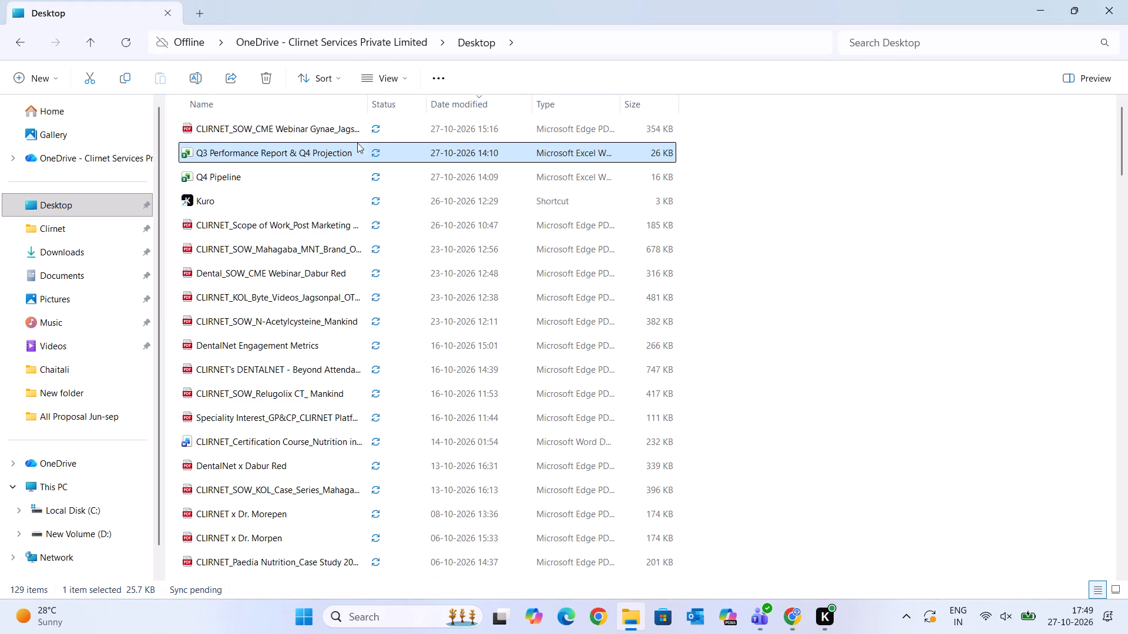
Reopen the Q3 Performance Report & Q4 Projection workbook from the Desktop without updating its external links.
double_click(276, 154)
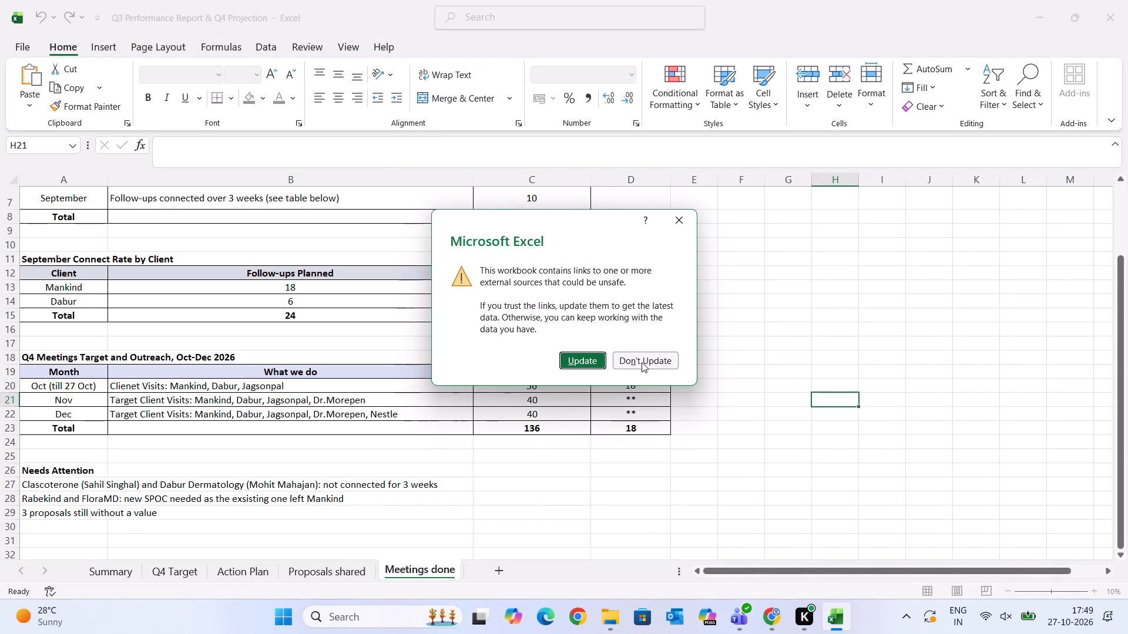
click(642, 362)
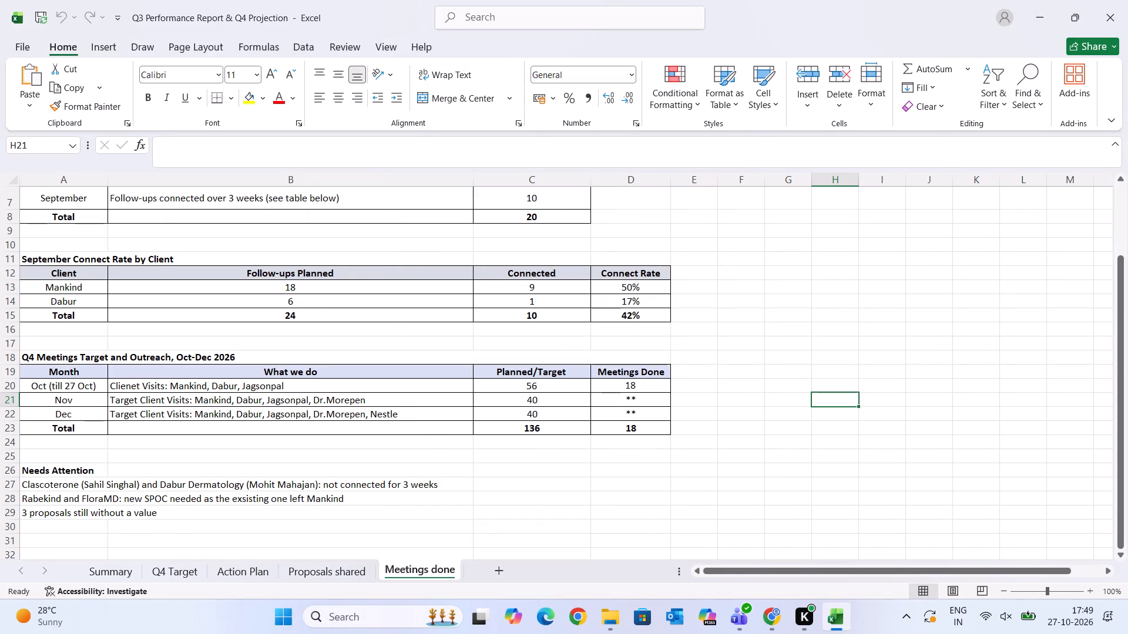
On the Meetings done sheet, set Meetings Done to 21 for October and for the Q4 table's Total row.
scroll(578, 379, up, 1)
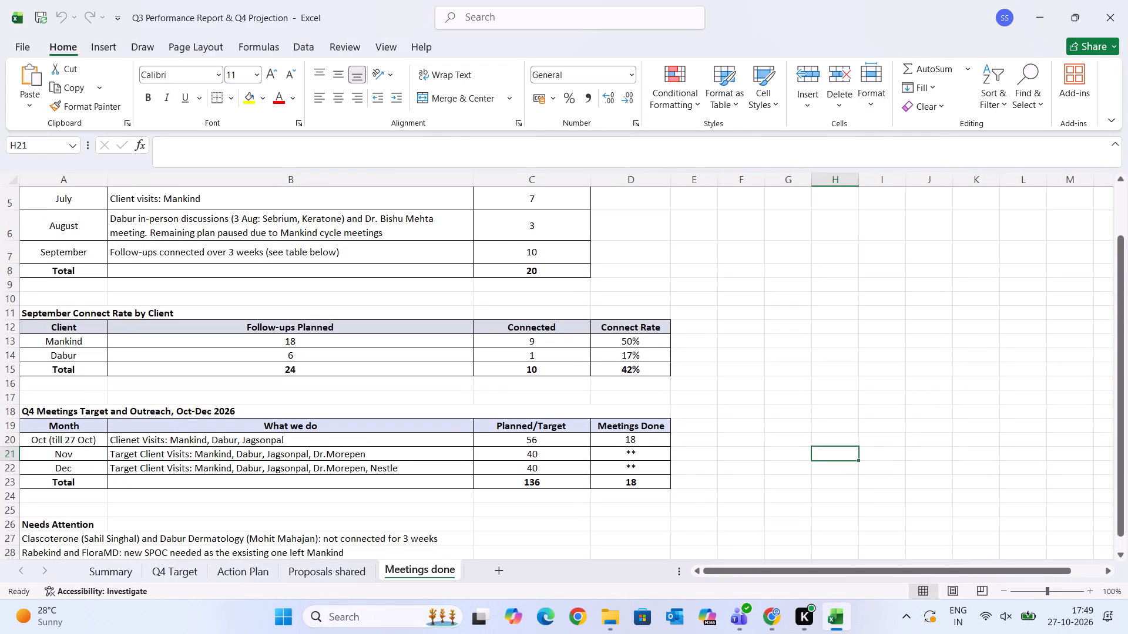
double_click(643, 436)
key(BackSpace)
key(BackSpace)
key(BackSpace)
text(21)
key(Return)
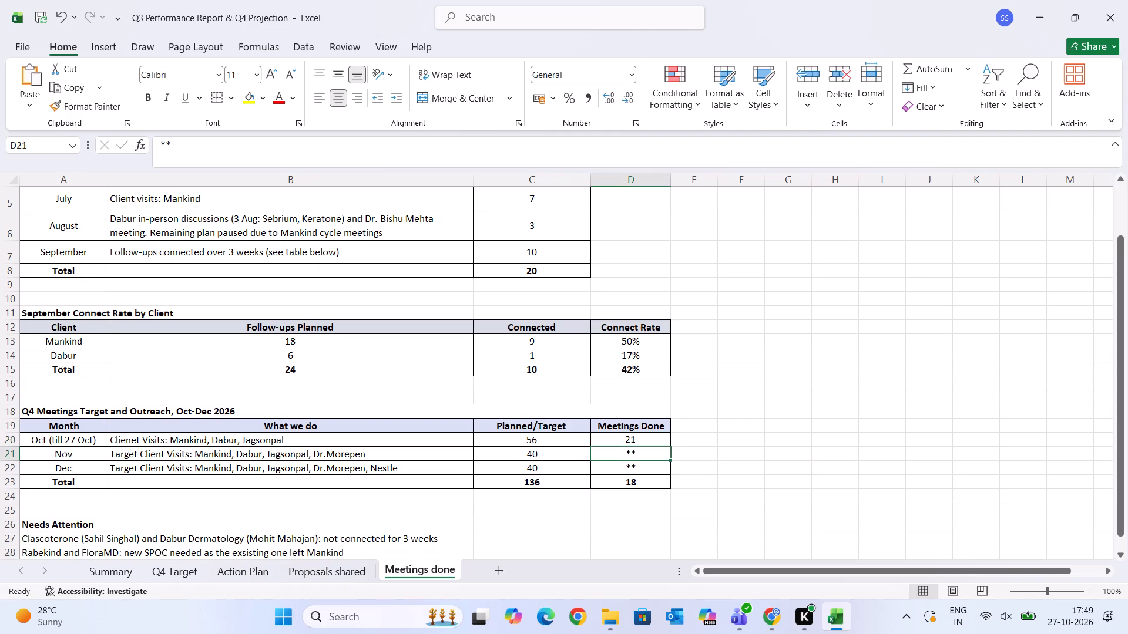
double_click(642, 485)
key(BackSpace)
key(BackSpace)
key(BackSpace)
text(21)
key(Return)
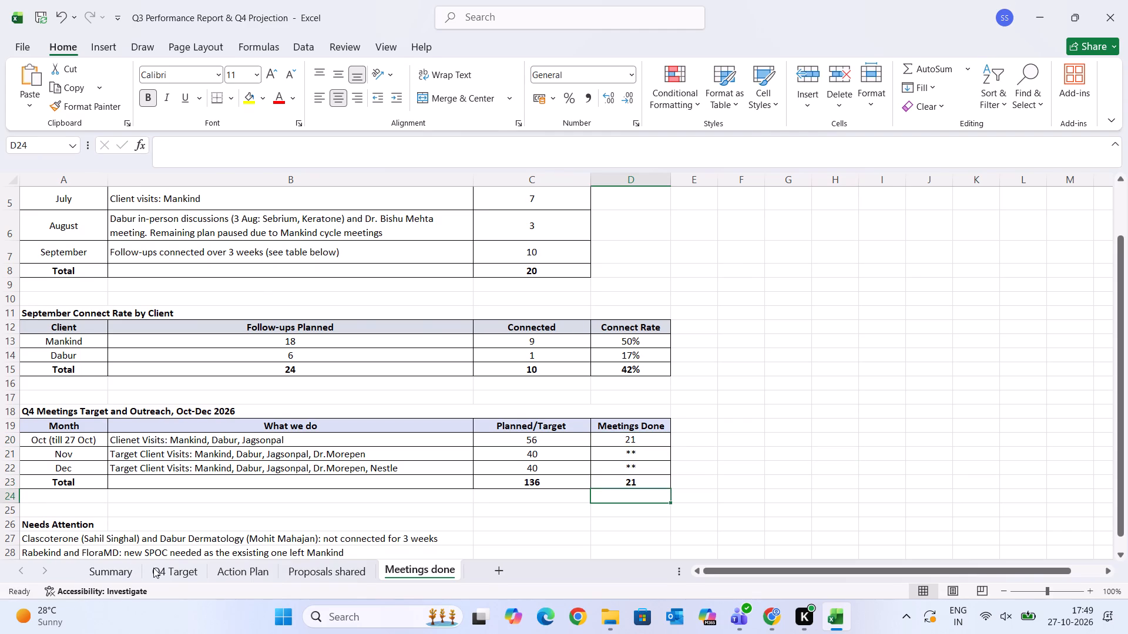
On the Q4 Target sheet, replace October's Shared / planned formula with the copied value 41,78,000.
click(157, 568)
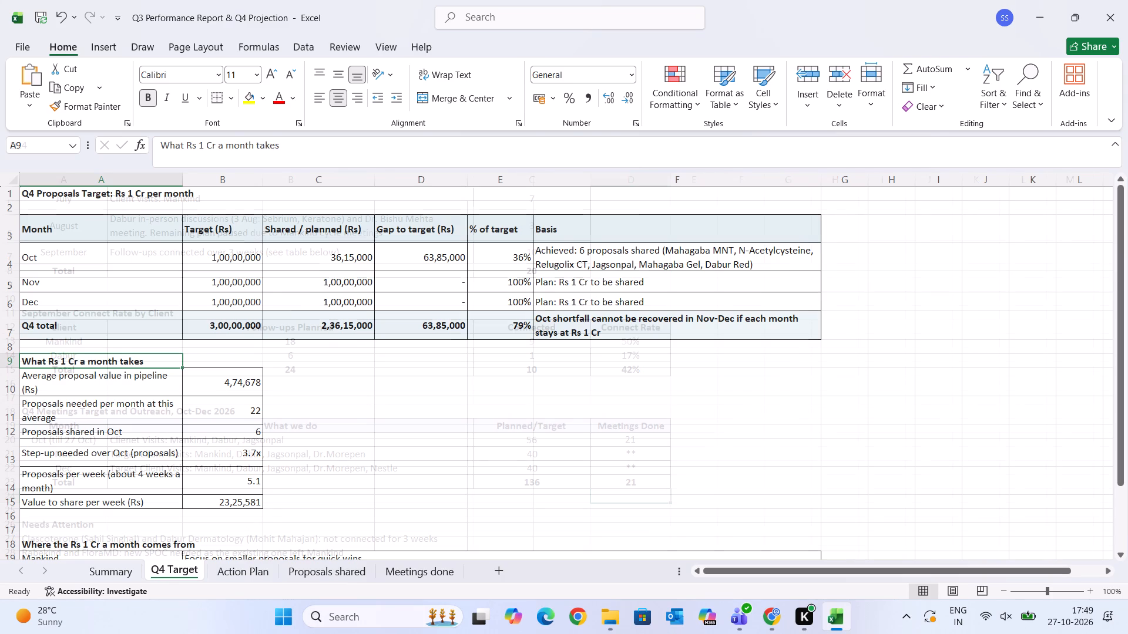
click(339, 251)
drag(204, 147, 0, 157)
key(BackSpace)
key(ctrl+v)
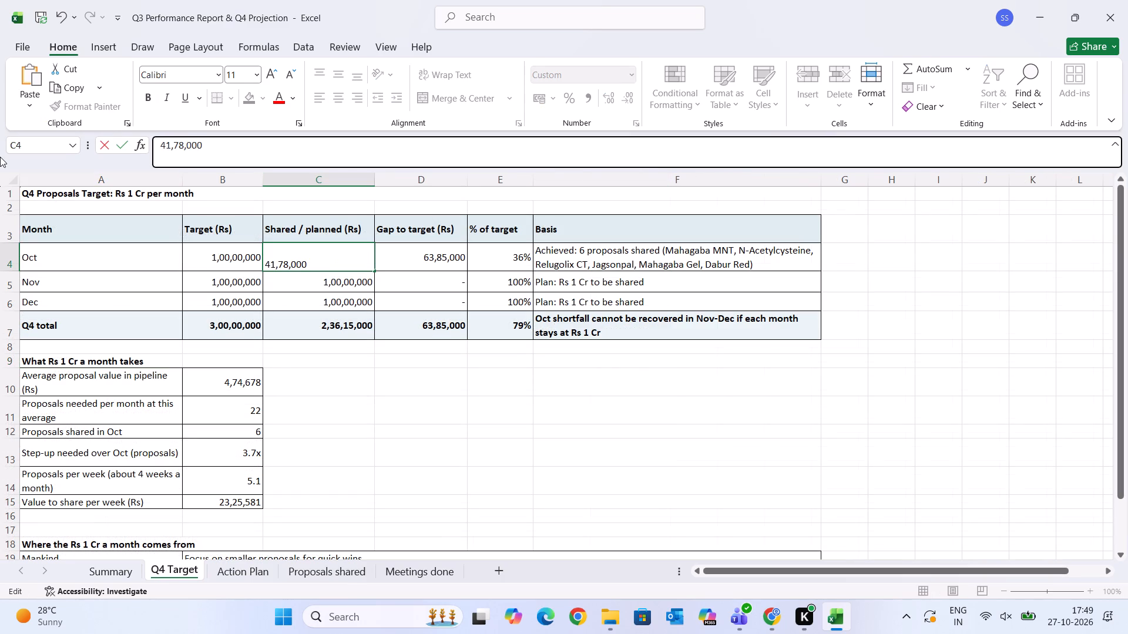
key(Return)
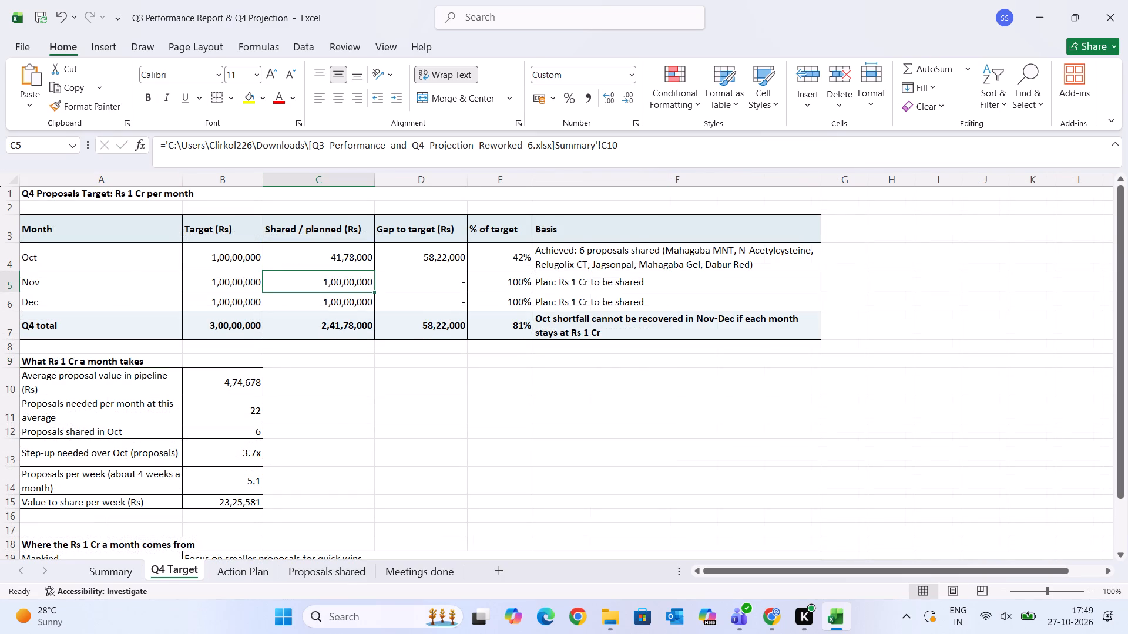
Examine October's proposals shared formula on the Summary sheet and compare the Proposals shared, Action Plan and Q4 Target sheets.
click(108, 572)
scroll(395, 439, up, 2)
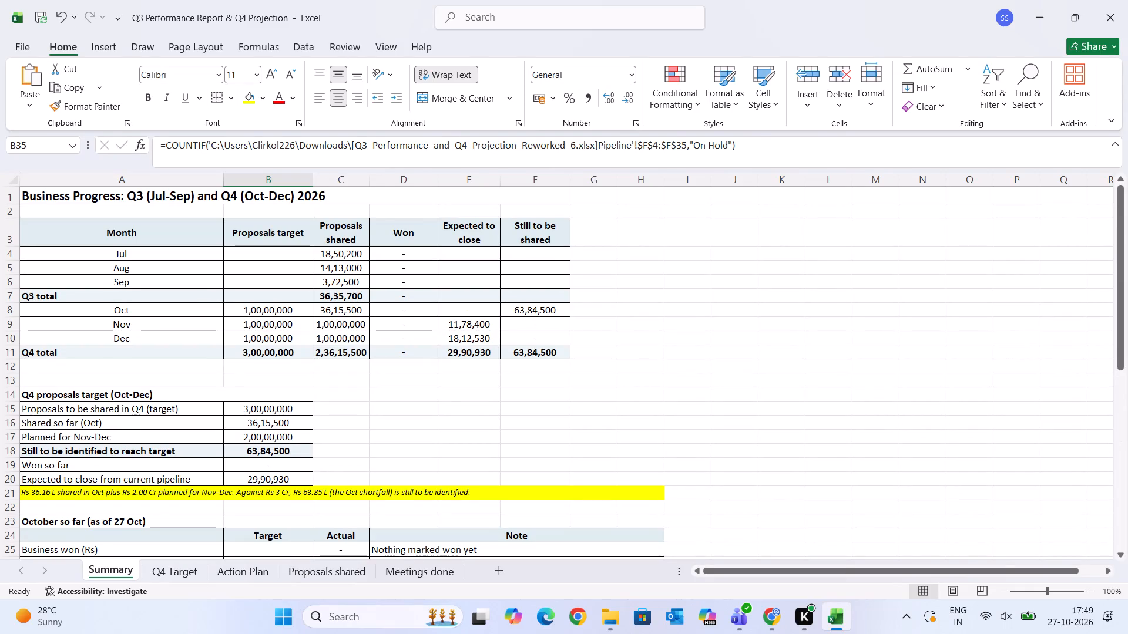
click(328, 307)
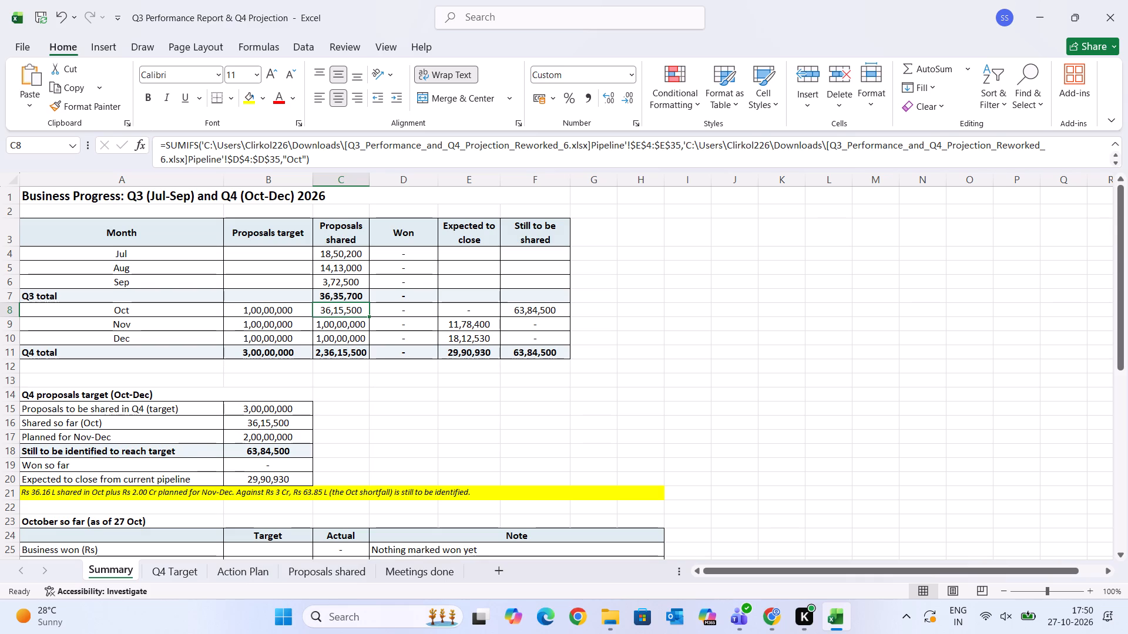
click(328, 568)
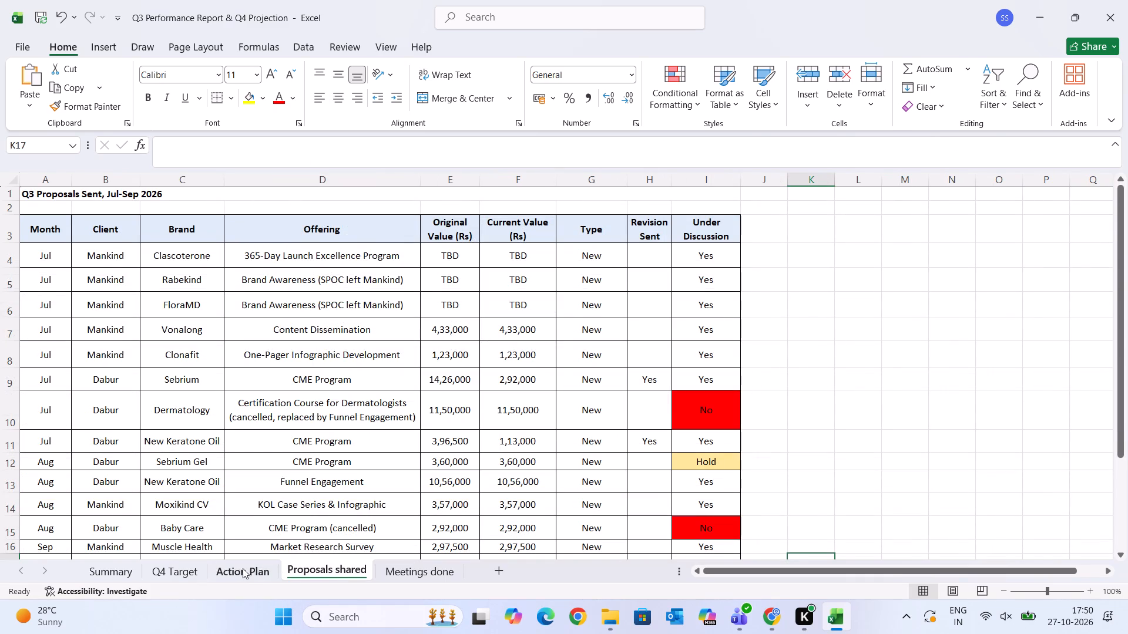
click(240, 568)
scroll(560, 476, up, 1)
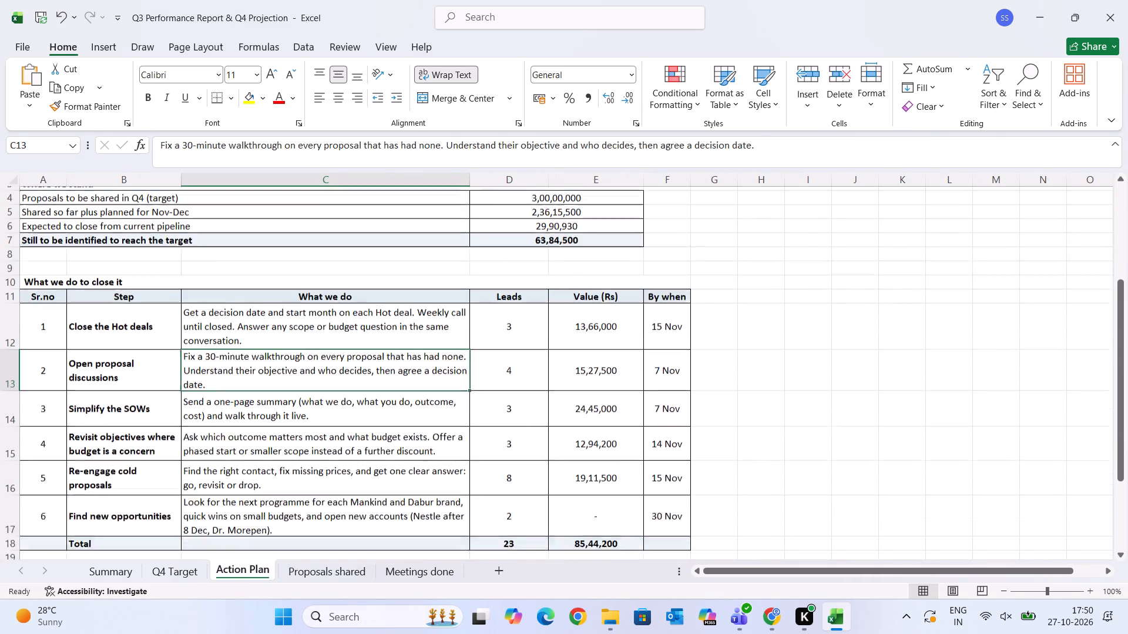
scroll(560, 476, up, 1)
click(102, 568)
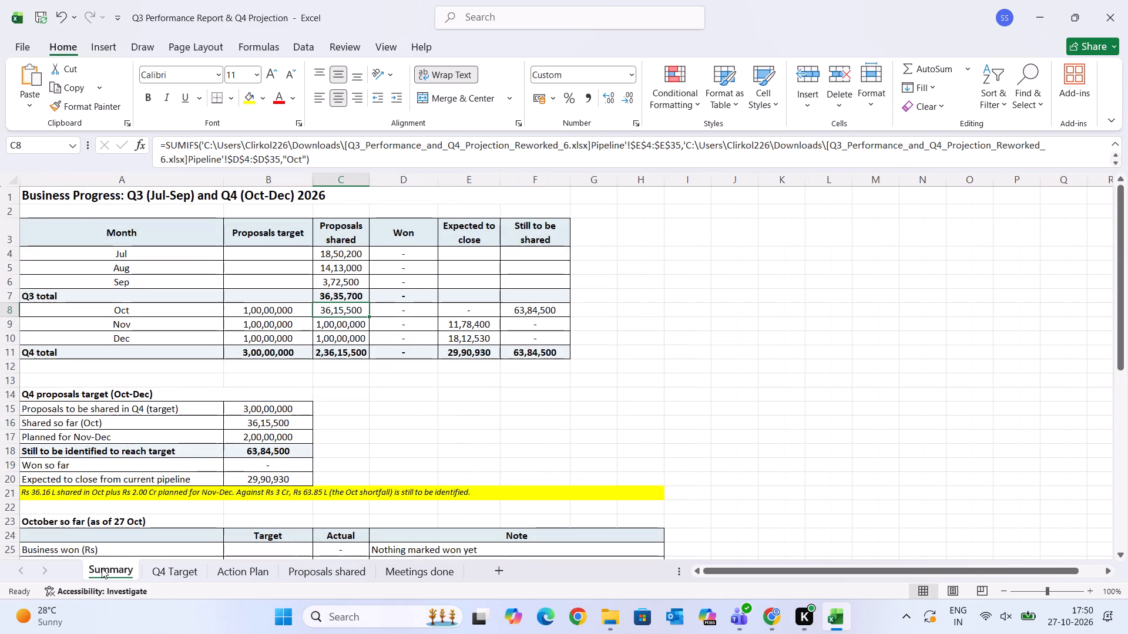
click(178, 571)
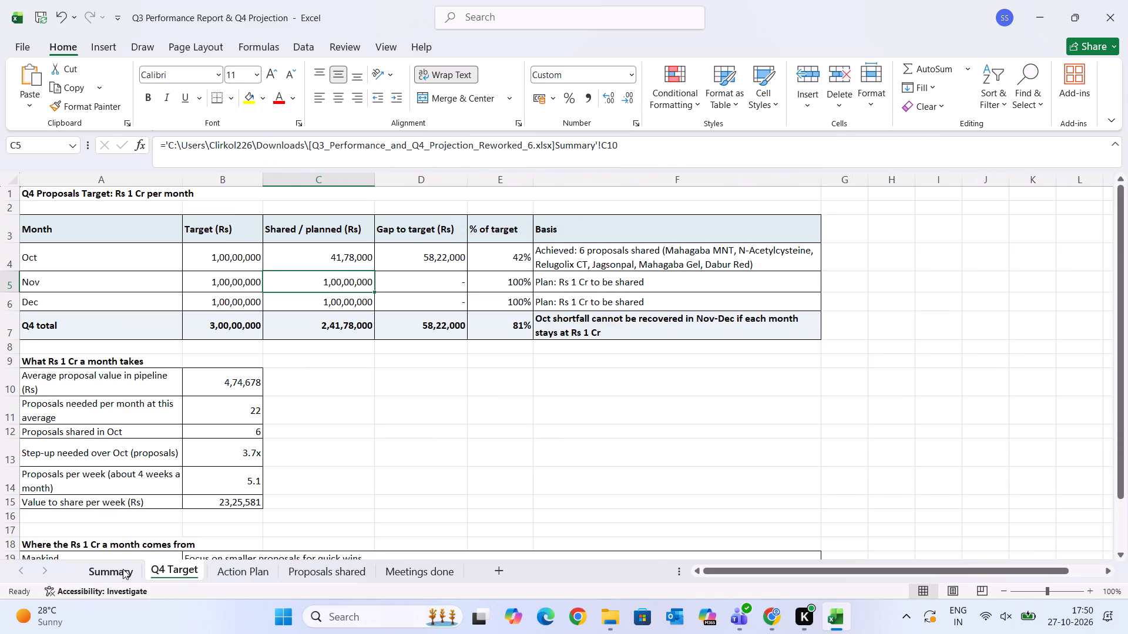
click(105, 569)
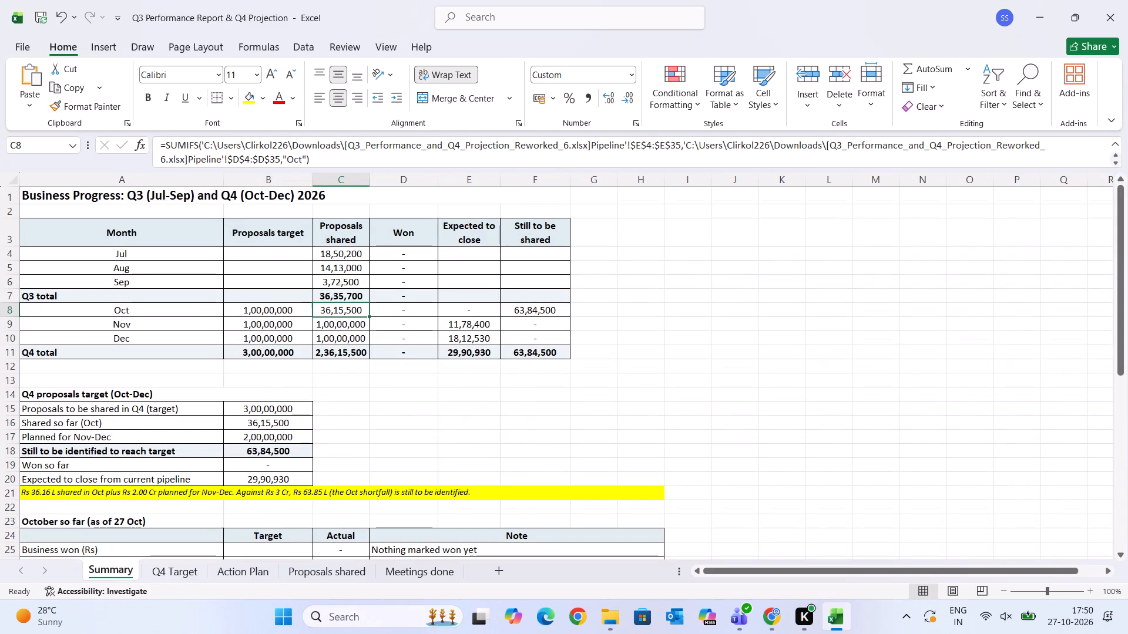
Save the Q3 Performance Report & Q4 Projection workbook.
key(ctrl+s)
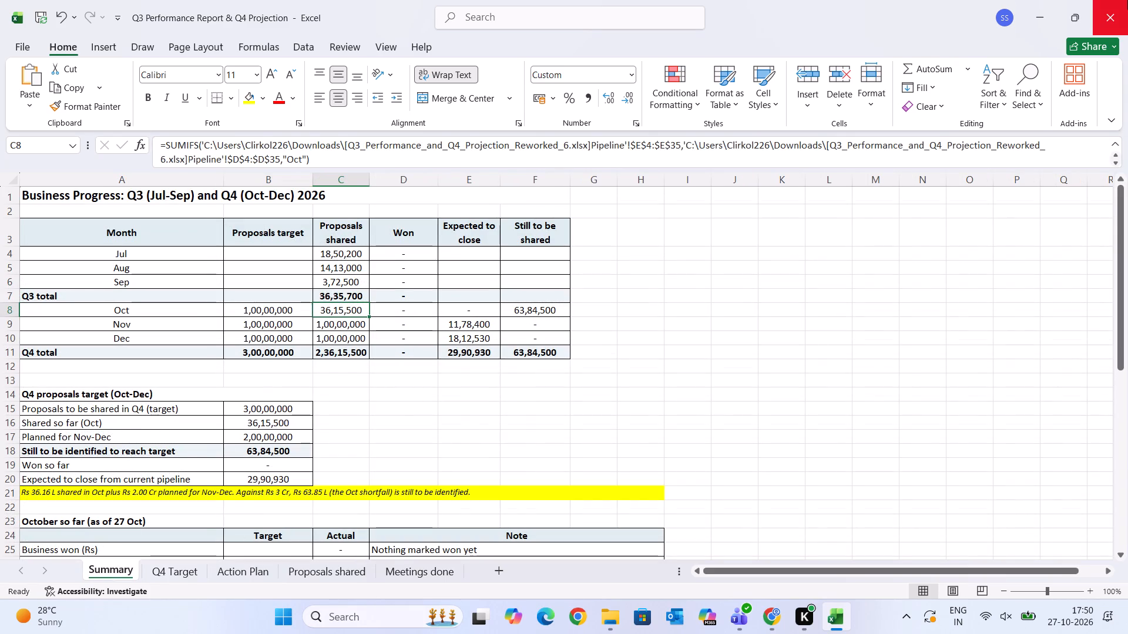
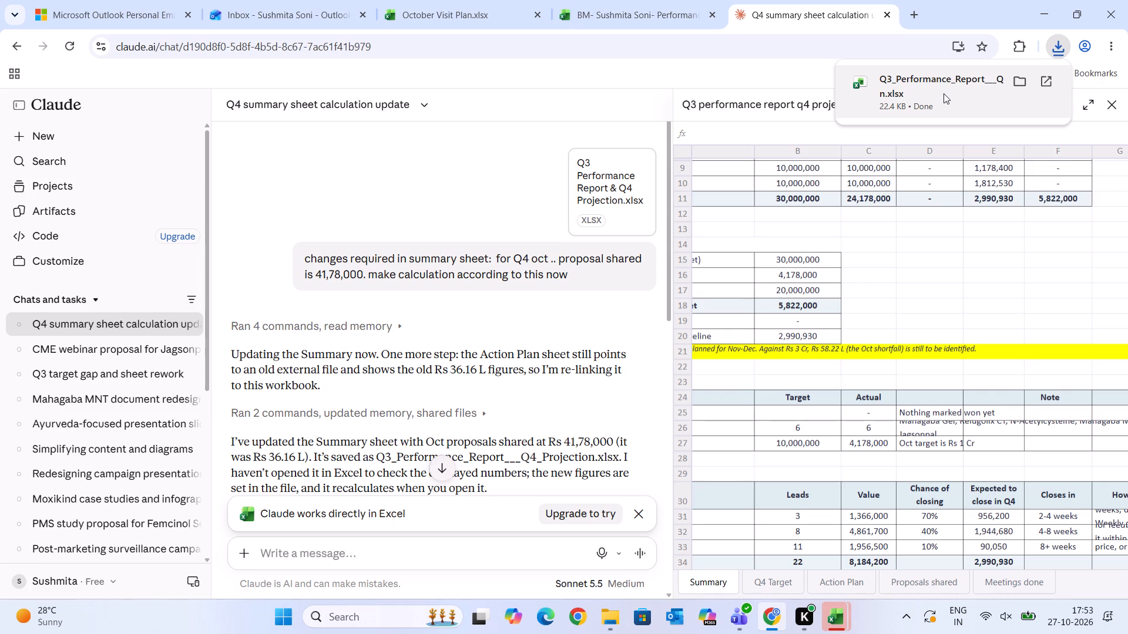
double_click(924, 85)
click(835, 618)
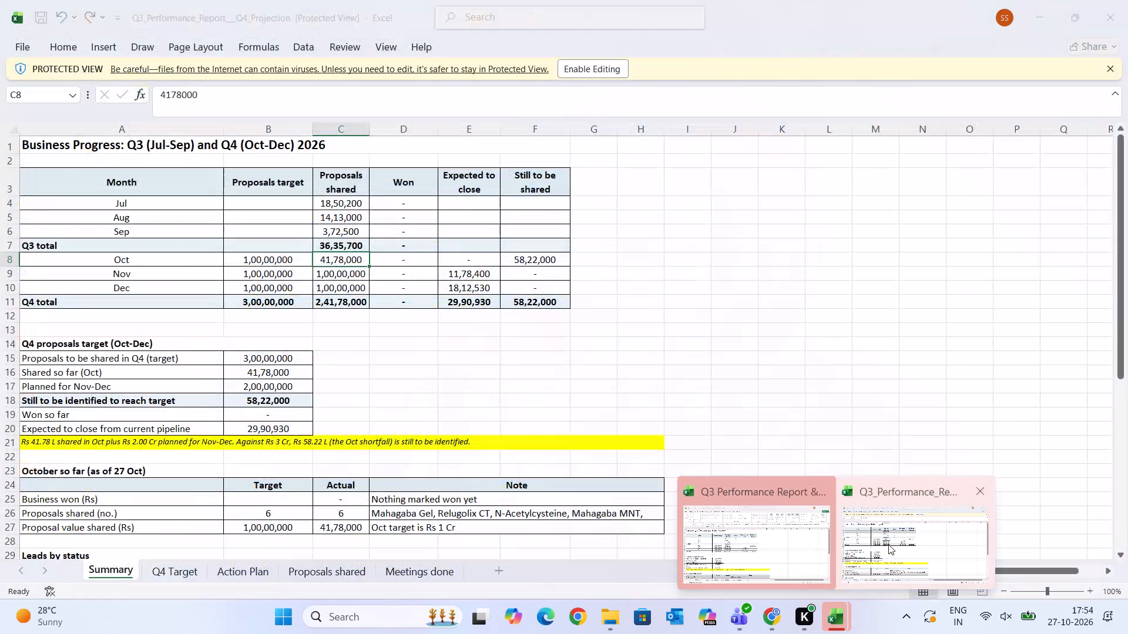
click(876, 539)
click(596, 69)
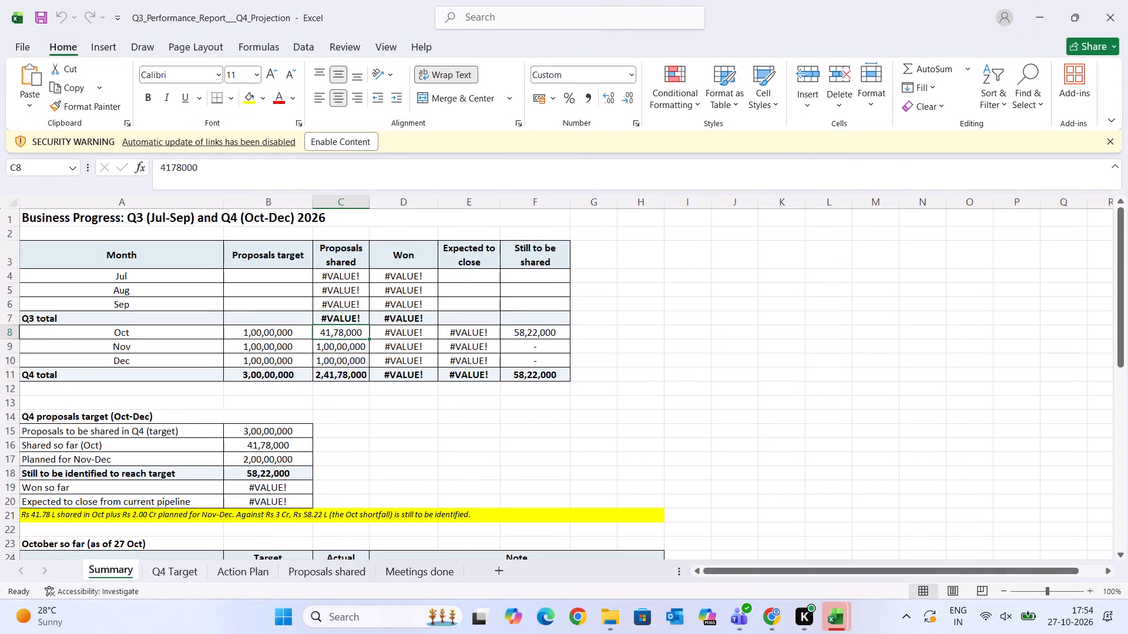
Enable the downloaded workbook's linked content and check its workbook links.
double_click(445, 420)
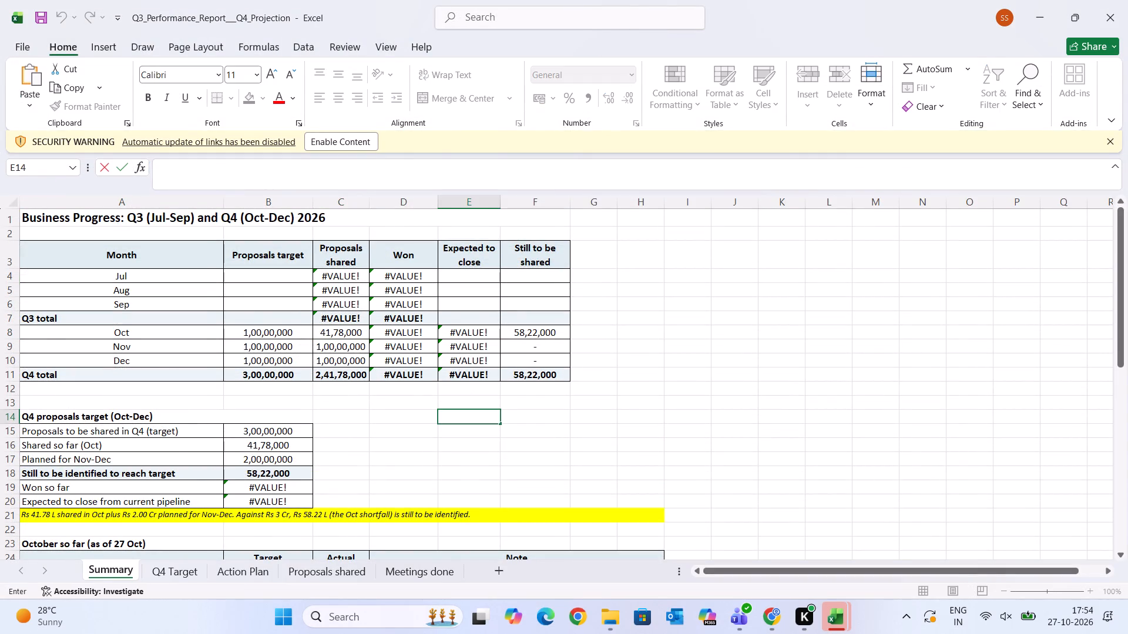
click(387, 324)
click(352, 335)
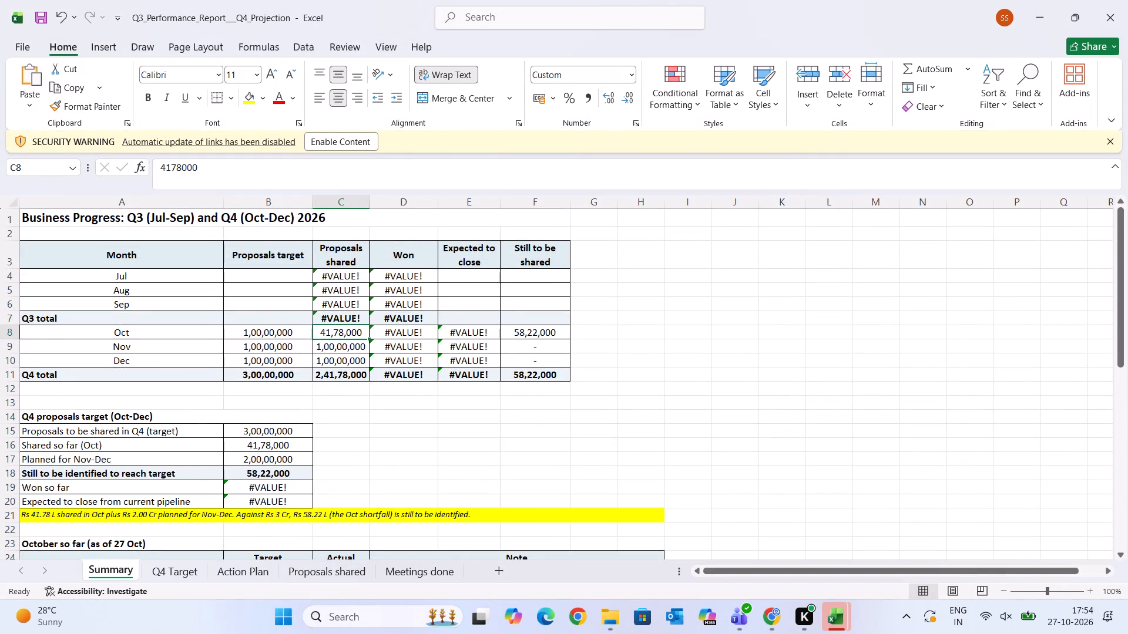
key(ctrl+c)
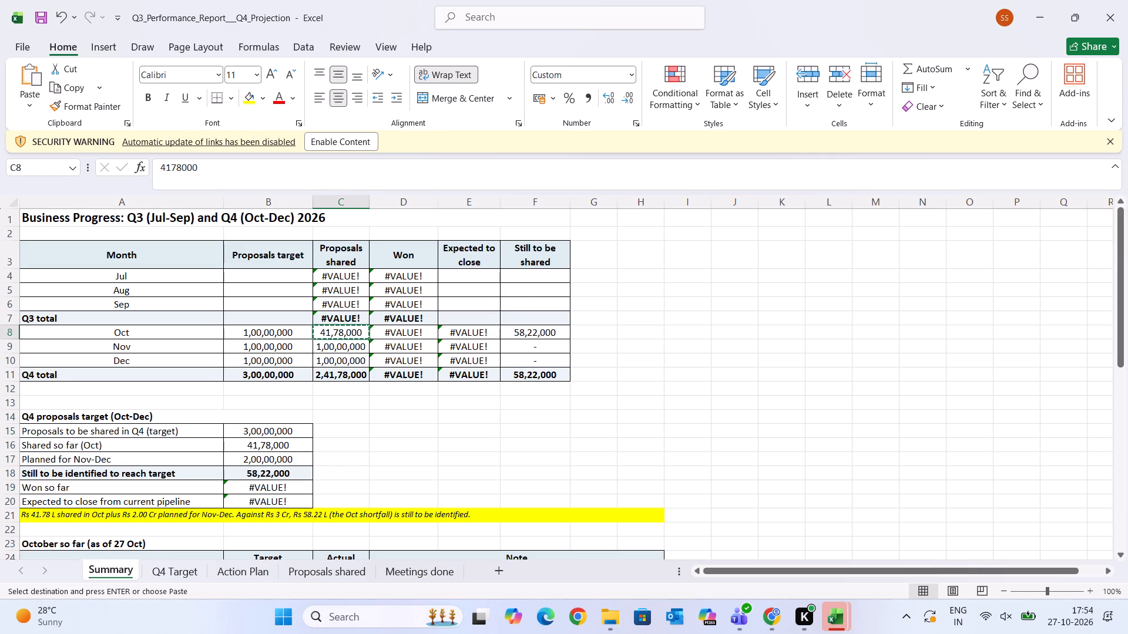
click(353, 145)
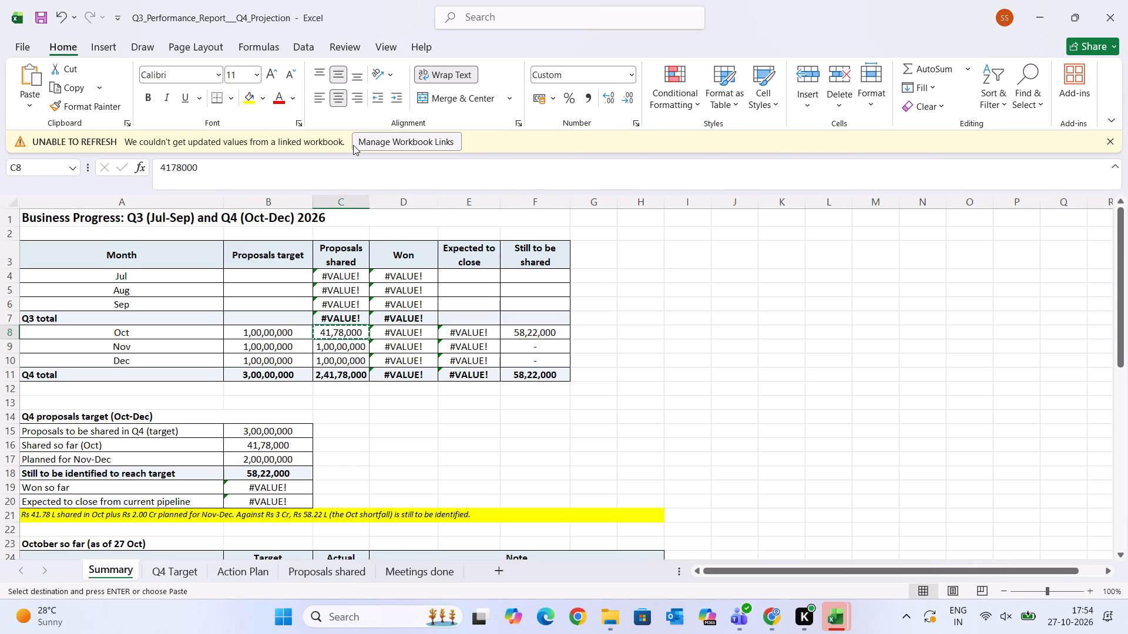
click(398, 147)
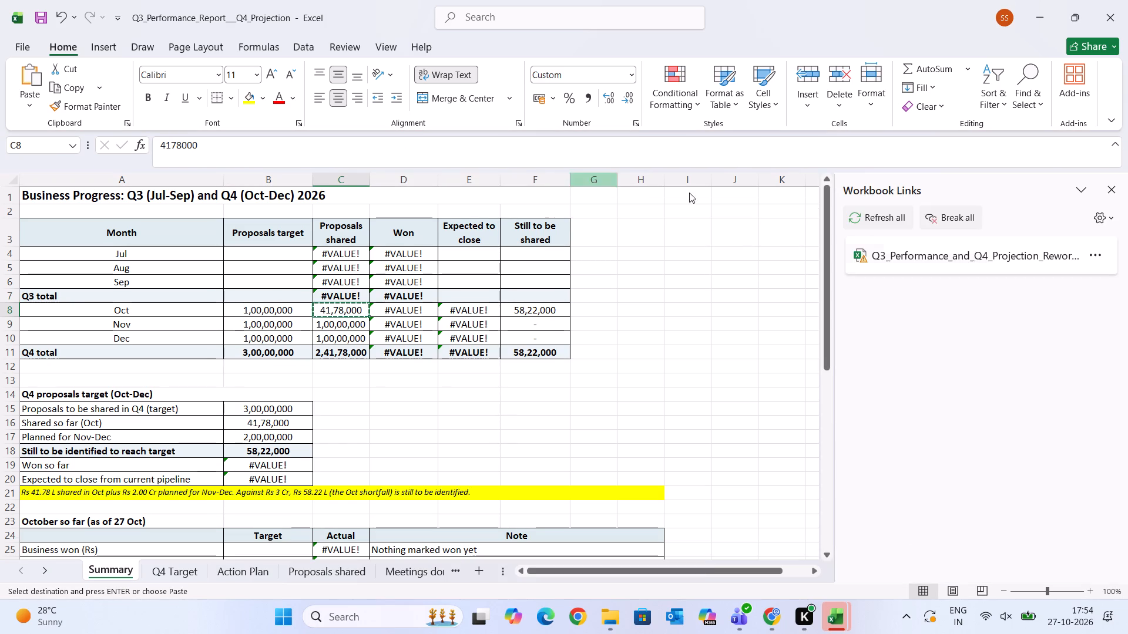
double_click(1113, 189)
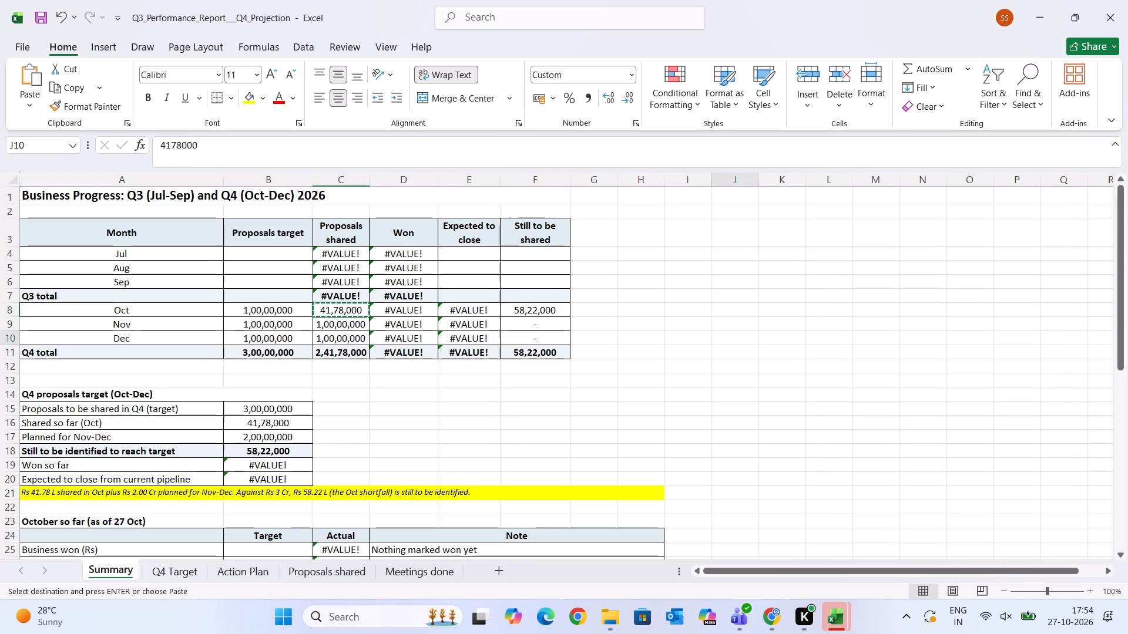
Copy October's proposals-shared cell from the downloaded Summary sheet and compare it with the same cell in the original workbook.
double_click(726, 340)
click(437, 406)
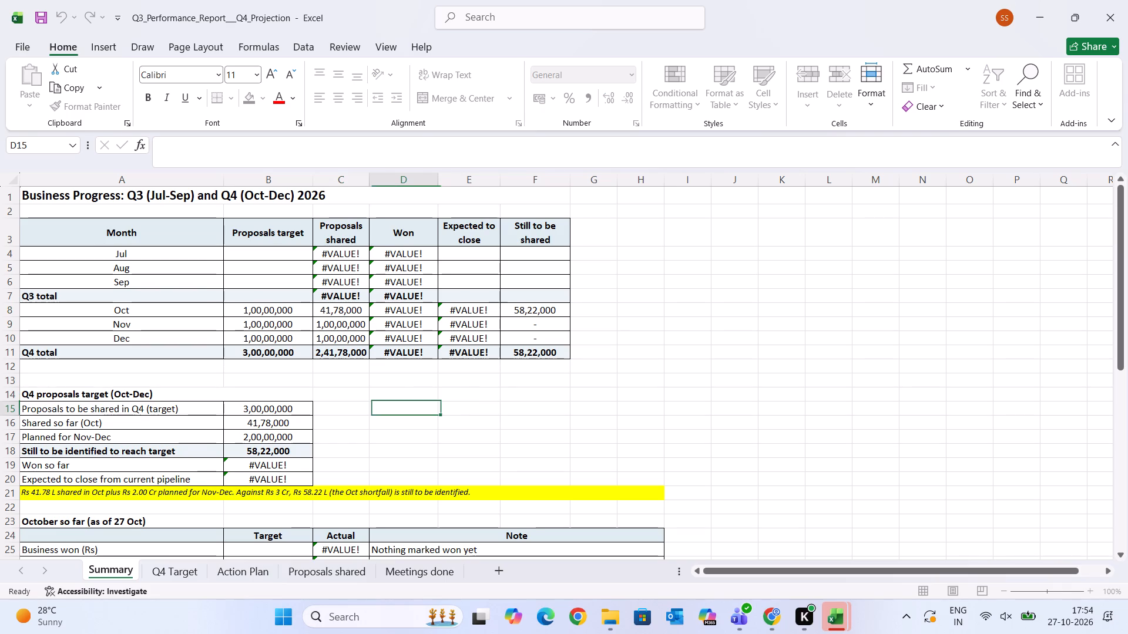
click(329, 311)
key(ctrl+c)
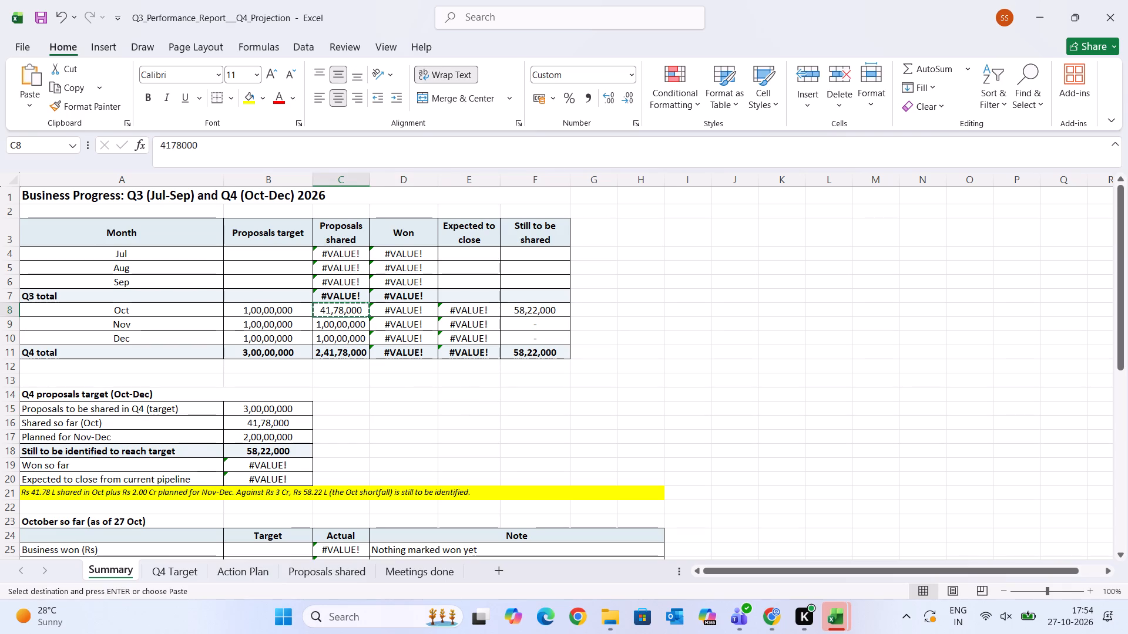
key(ctrl+c)
click(844, 625)
click(749, 561)
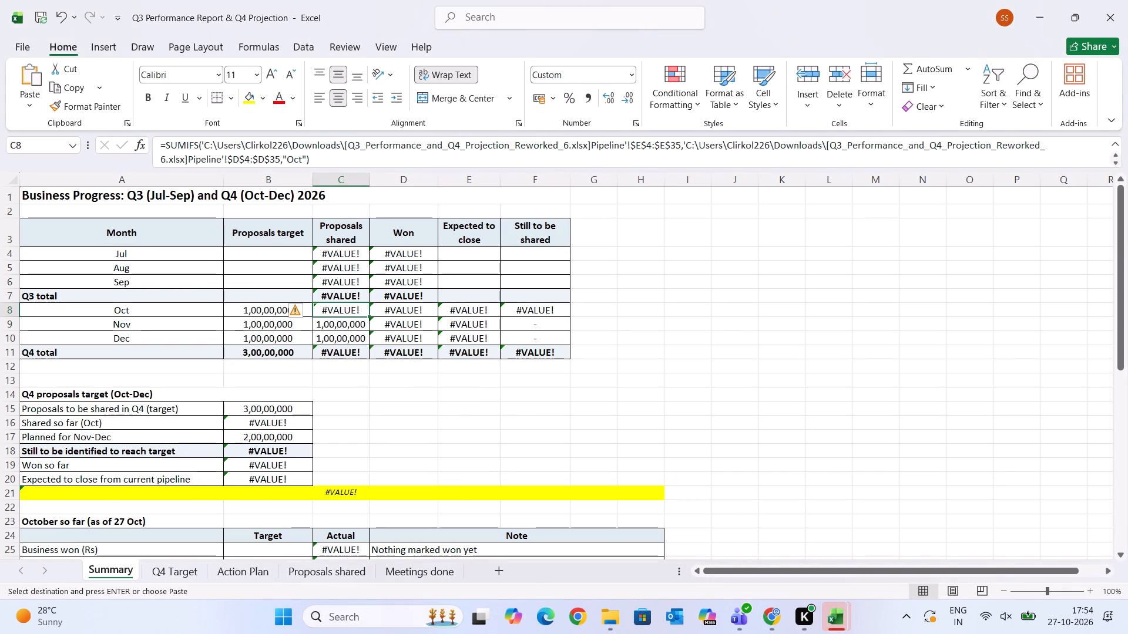
click(834, 618)
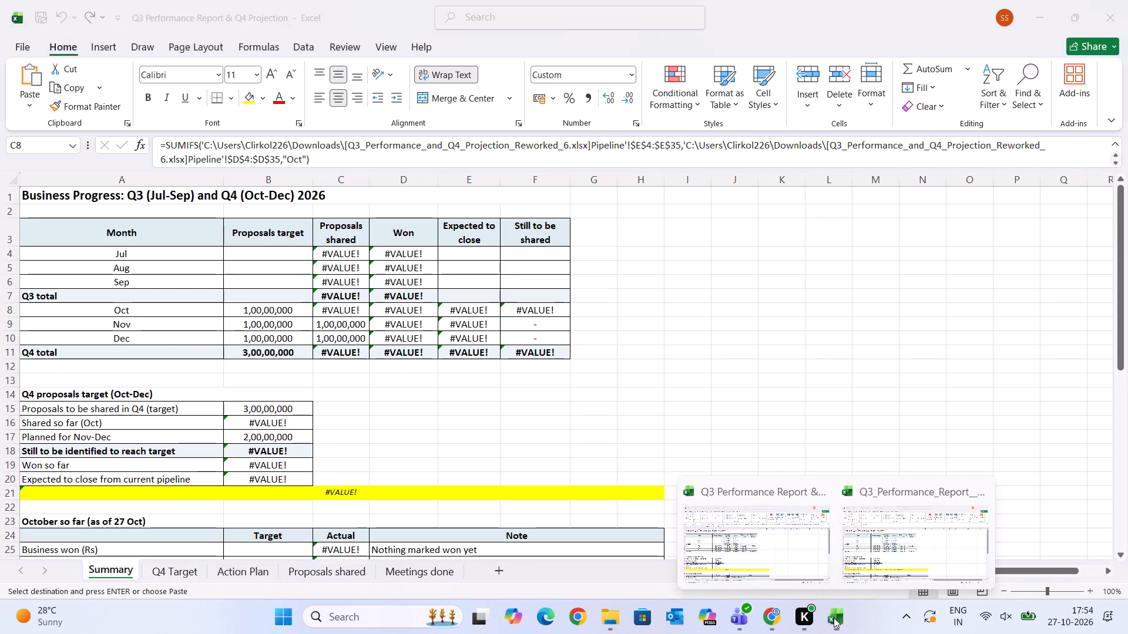
click(872, 558)
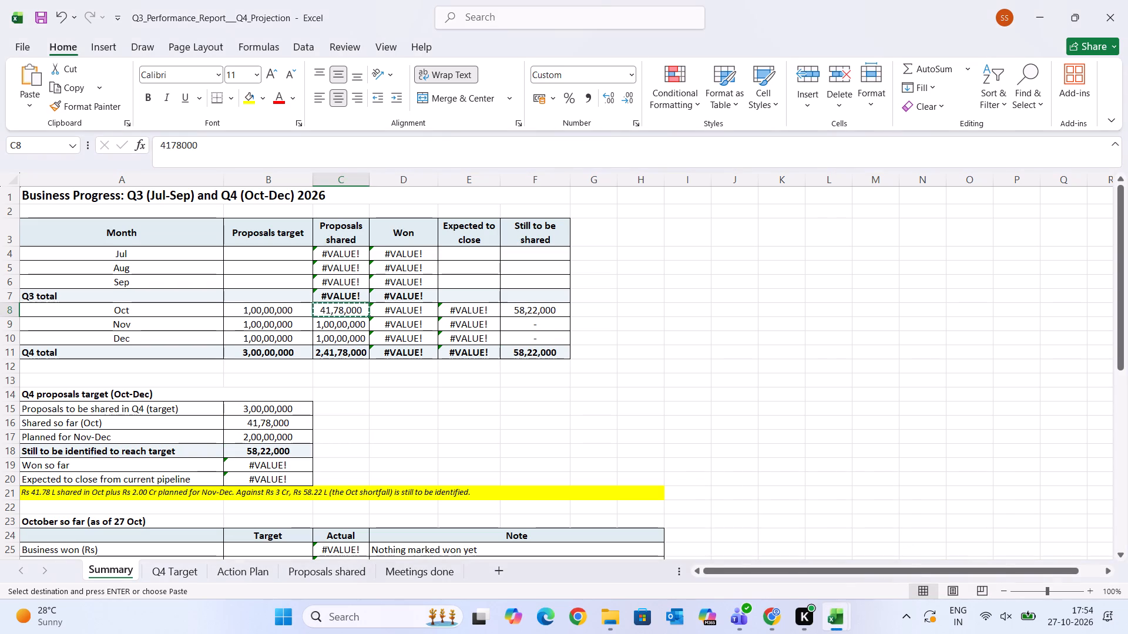
click(838, 614)
click(777, 566)
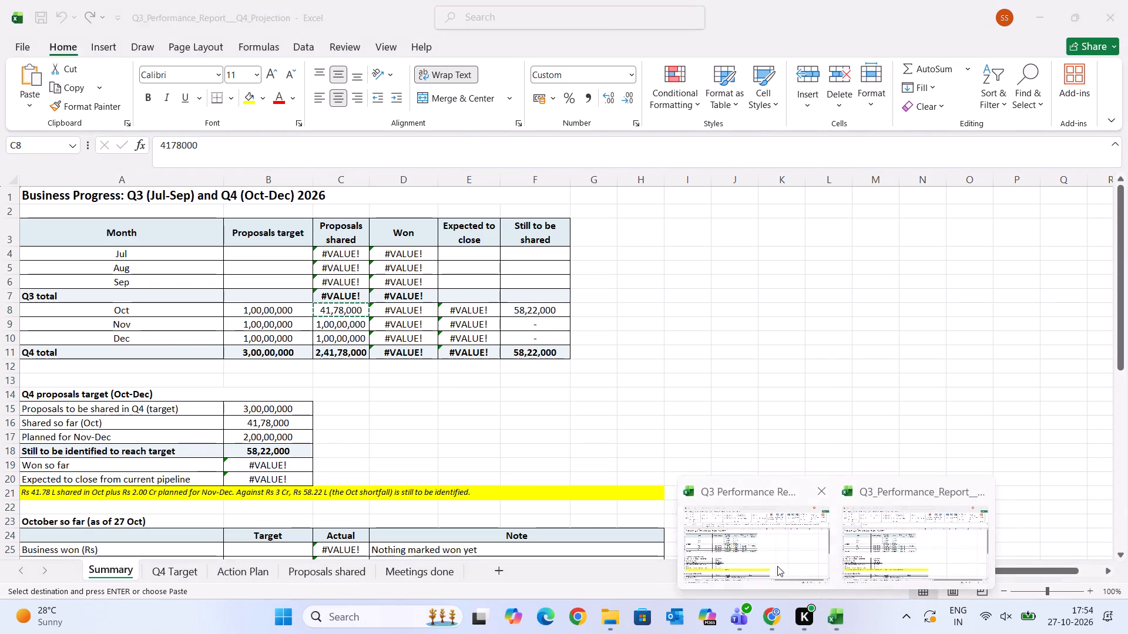
double_click(555, 366)
click(525, 407)
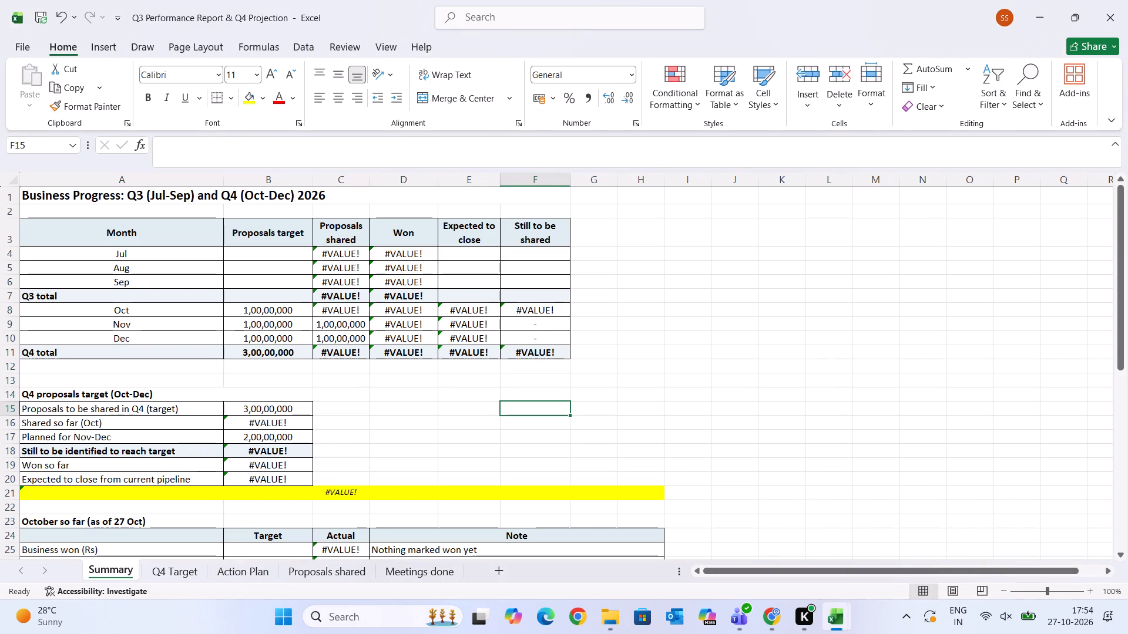
click(339, 303)
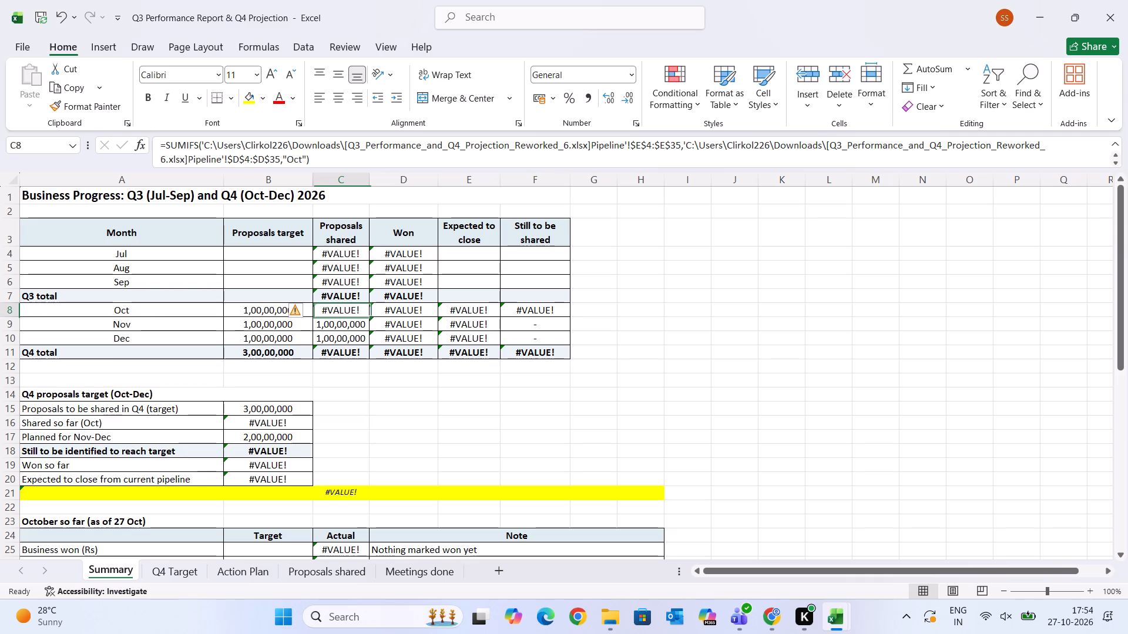
scroll(562, 376, down, 1)
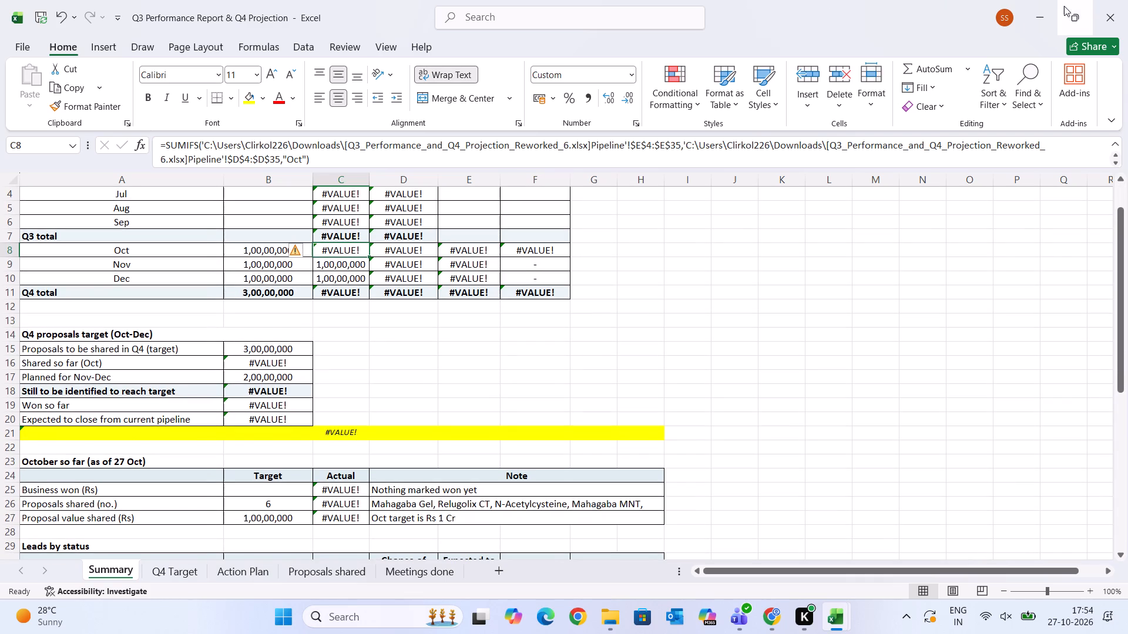
Close the original Q3 Performance Report & Q4 Projection workbook without saving and reopen it from the Desktop without updating its links.
click(1093, 8)
click(585, 327)
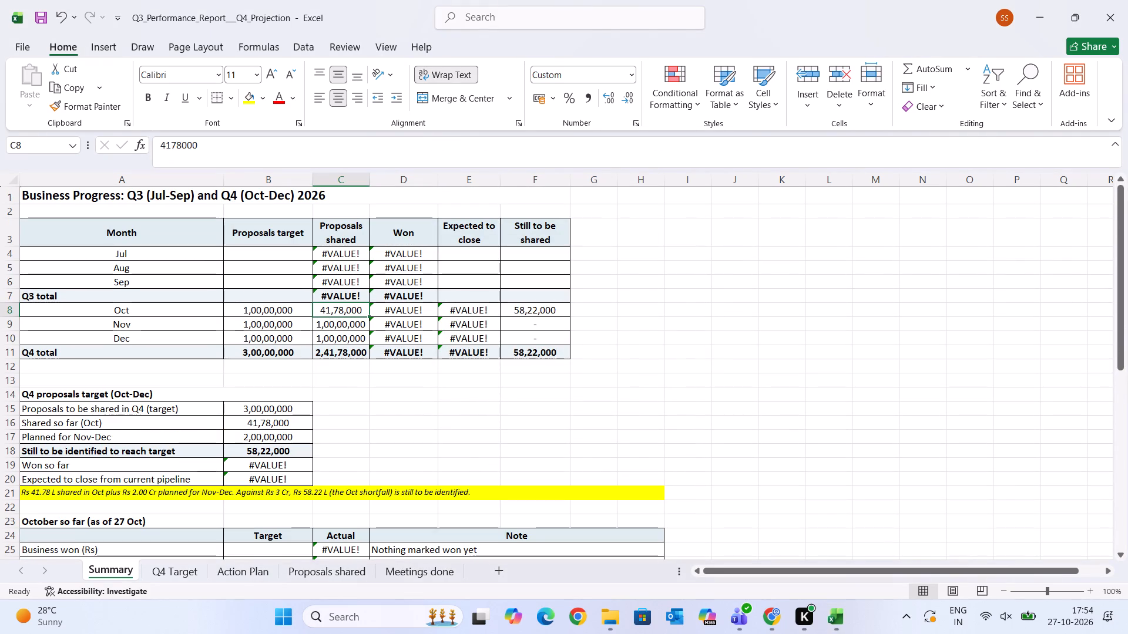
click(610, 607)
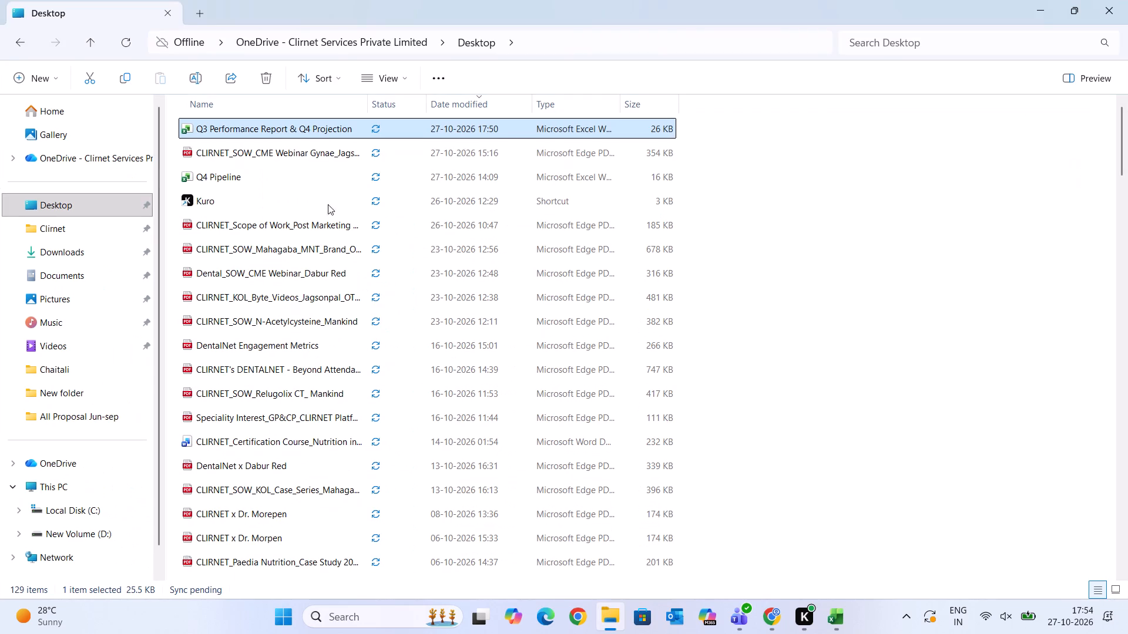
double_click(266, 125)
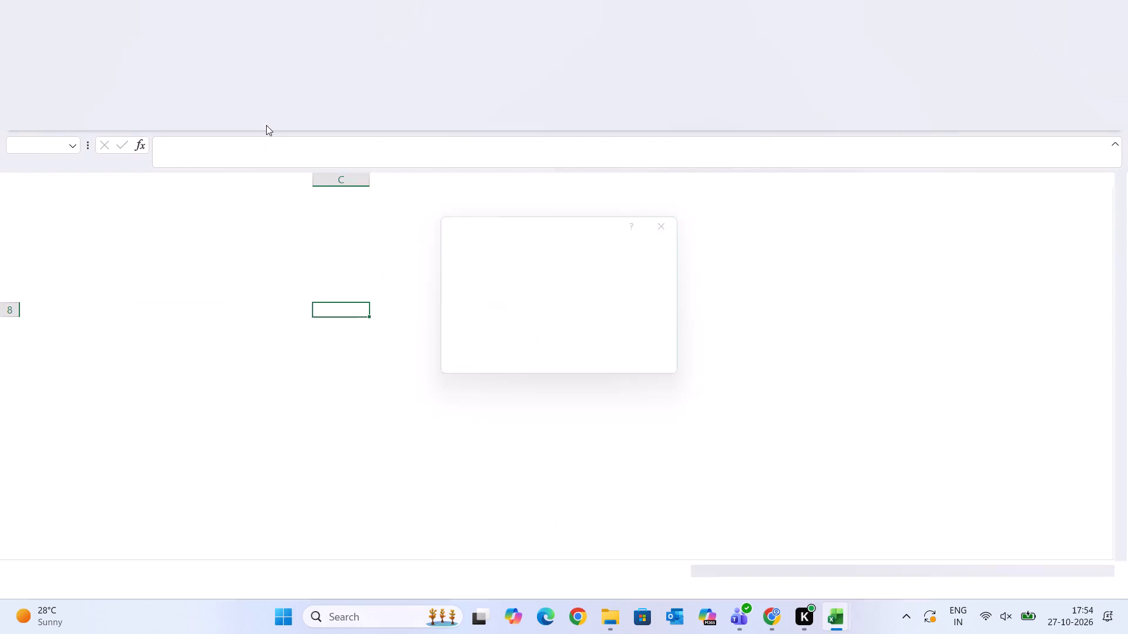
click(648, 359)
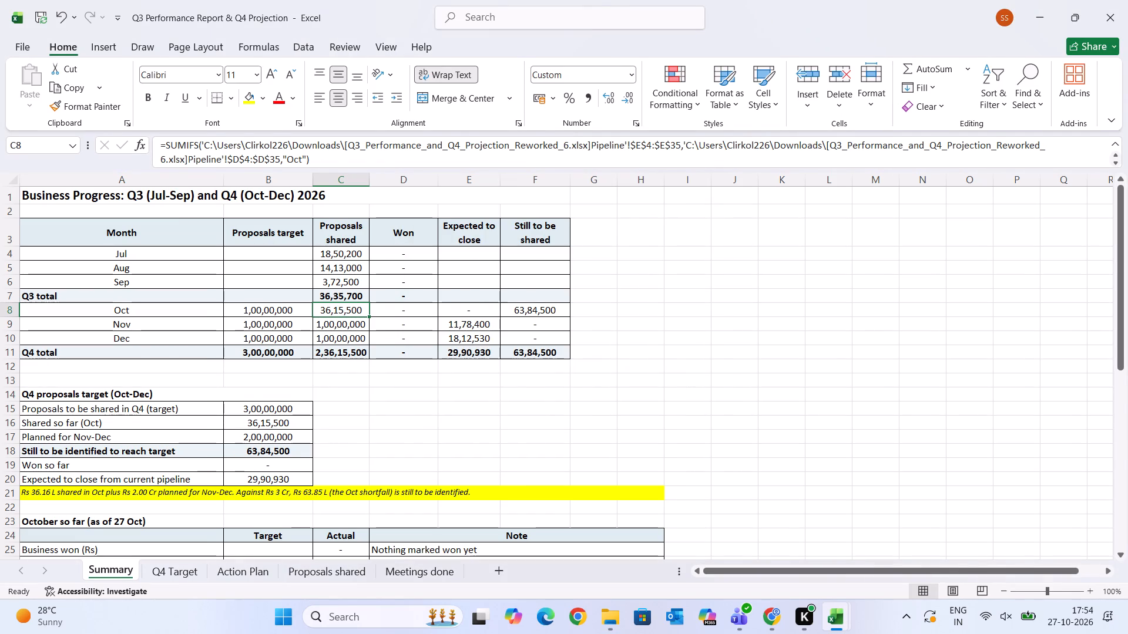
Clear the October proposals-shared formula in cell C8 of the original Summary sheet and try to paste the copied figure there.
double_click(352, 309)
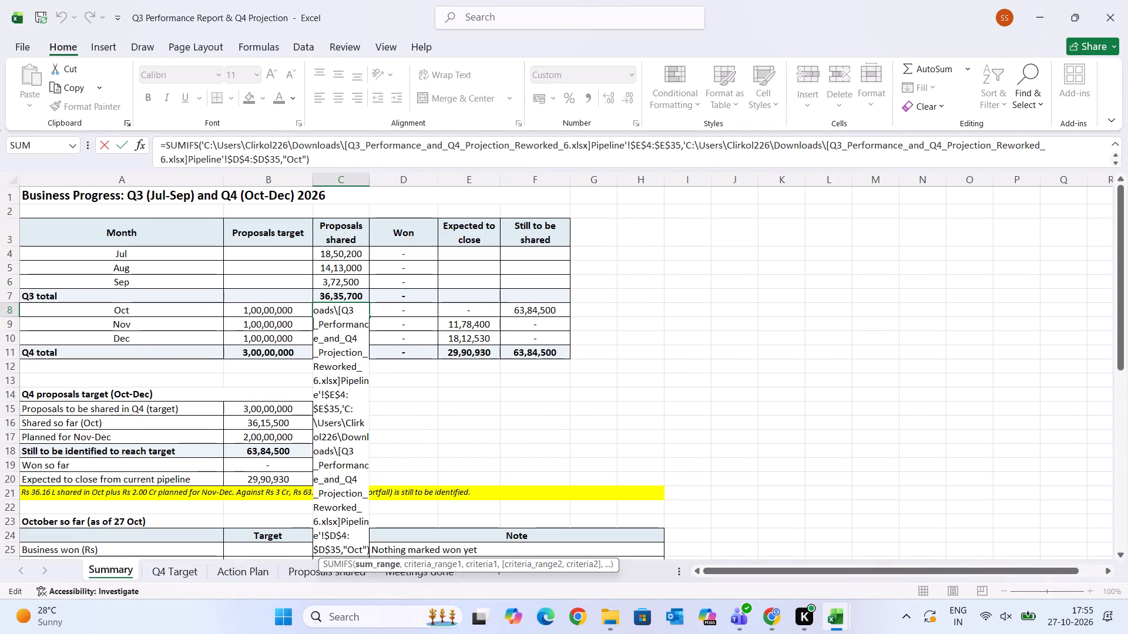
drag(160, 146, 352, 160)
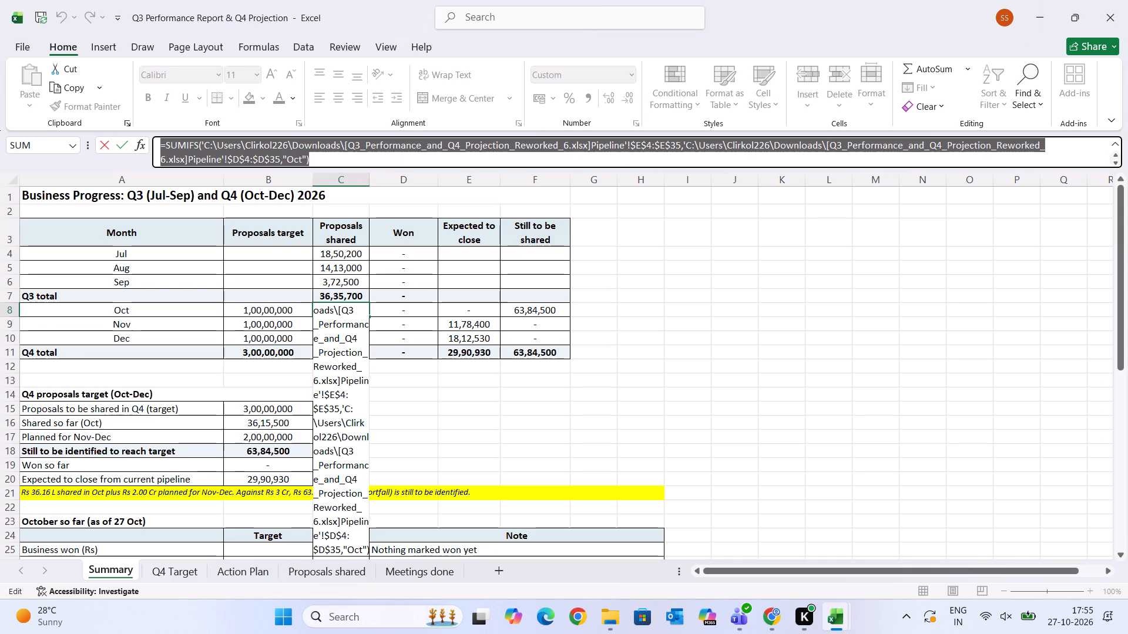
key(ctrl+v)
key(BackSpace)
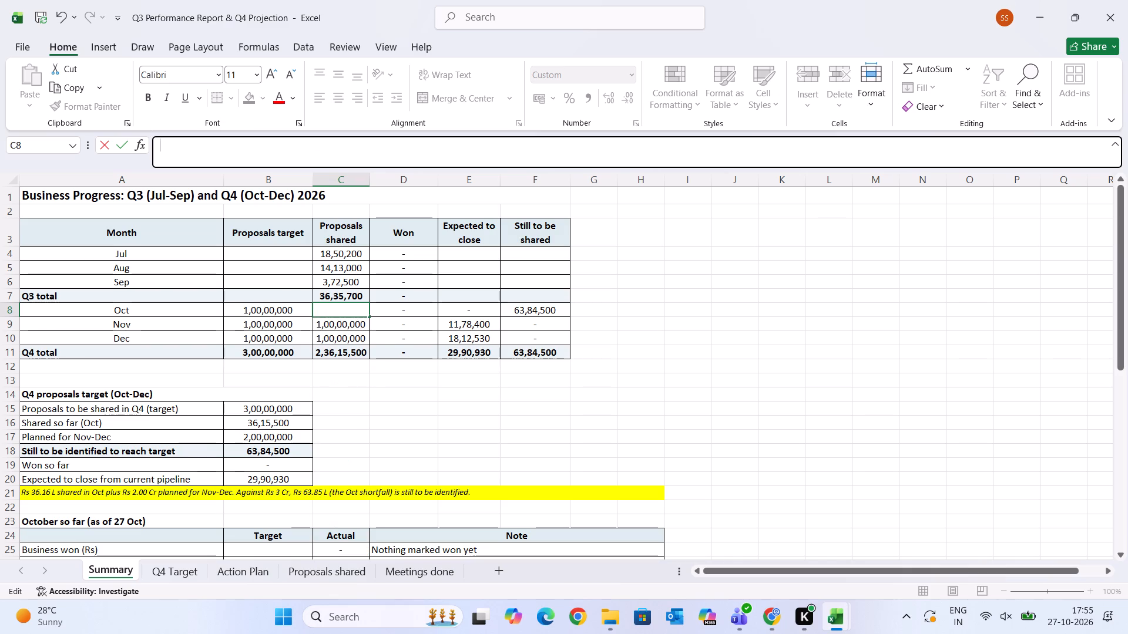
key(ctrl+v)
click(279, 153)
key(ctrl+v)
click(845, 630)
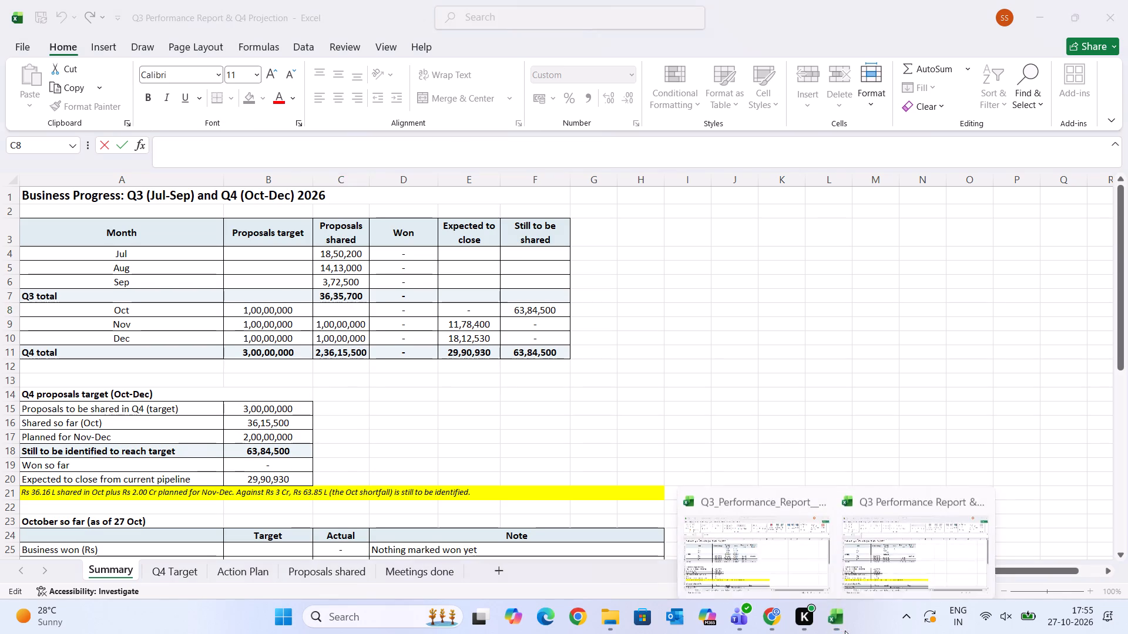
click(864, 557)
click(427, 409)
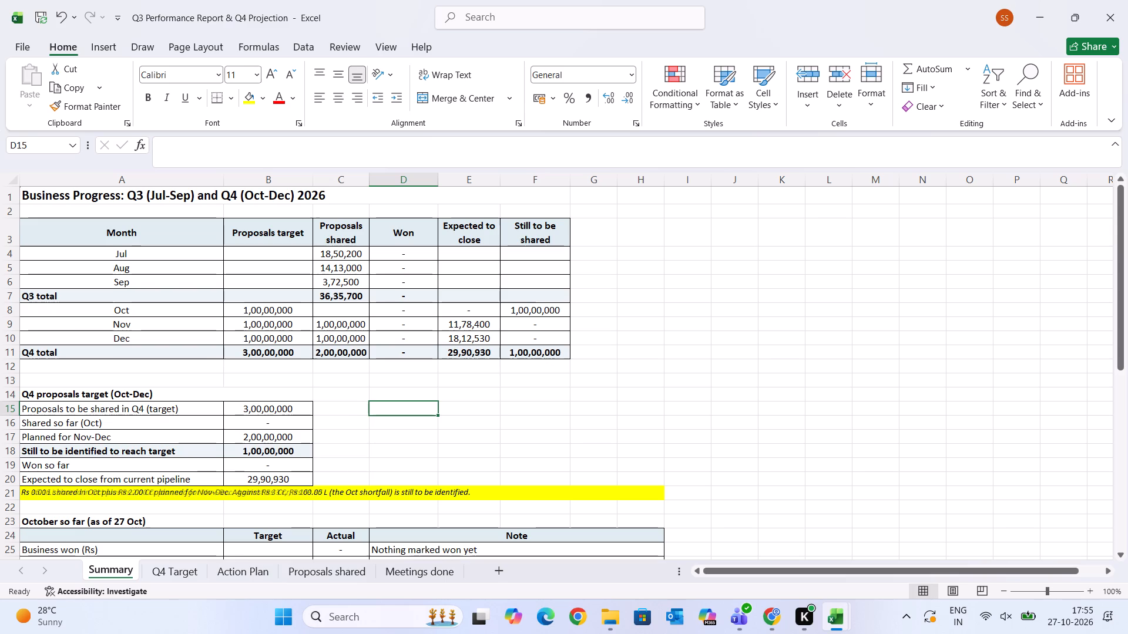
Copy the value 4178000 from October's proposals-shared cell in the downloaded workbook into cell C8 of the original Summary sheet.
click(837, 609)
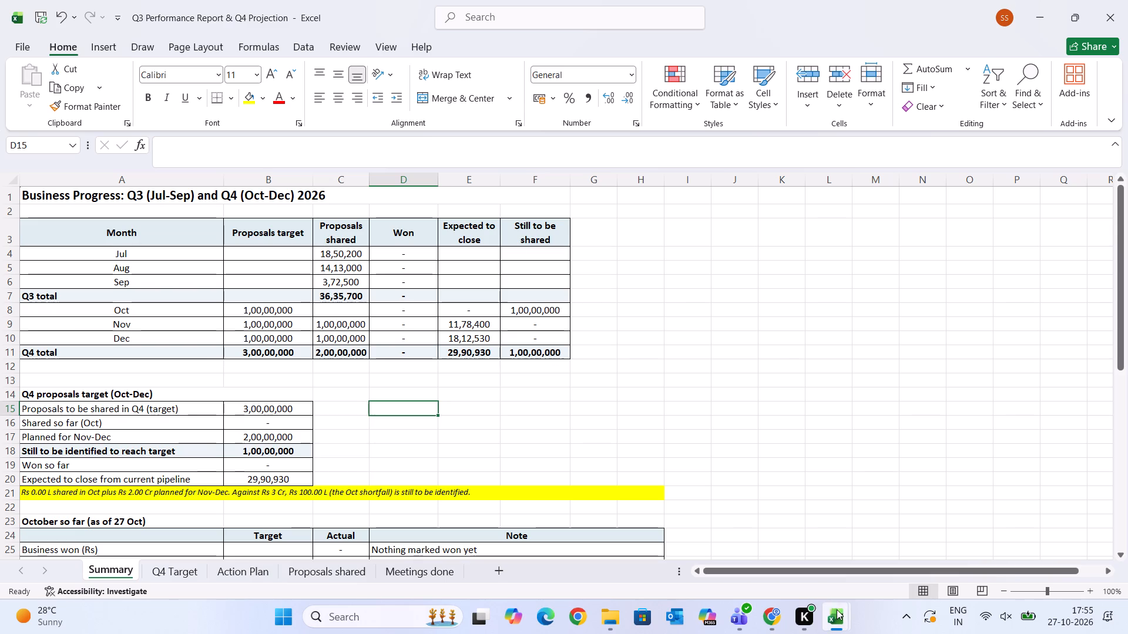
click(780, 546)
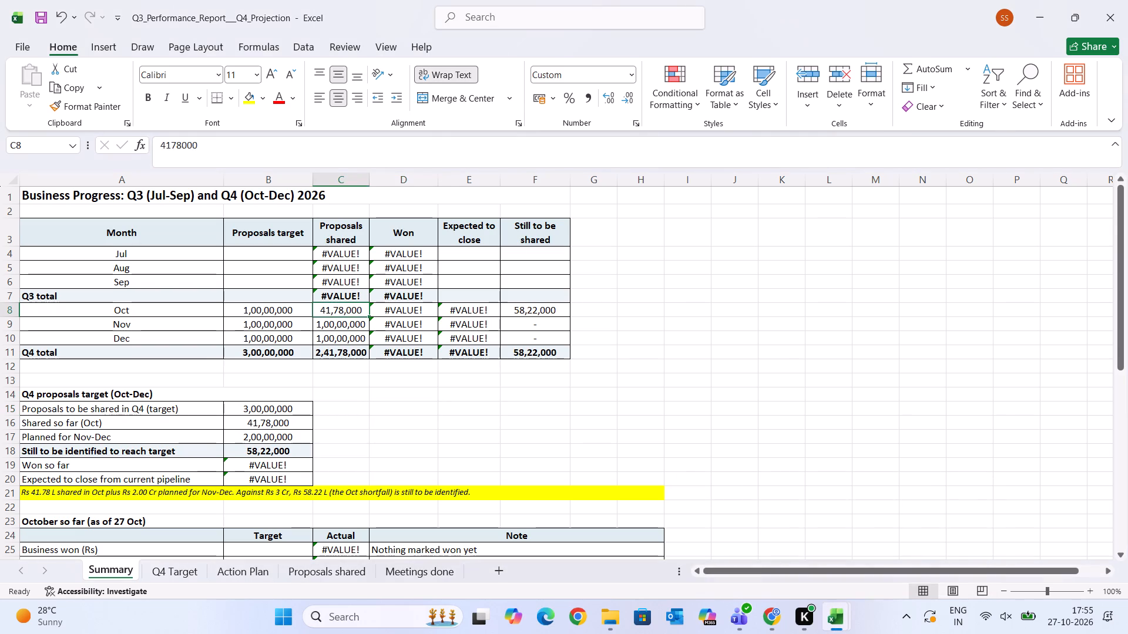
drag(210, 147, 70, 127)
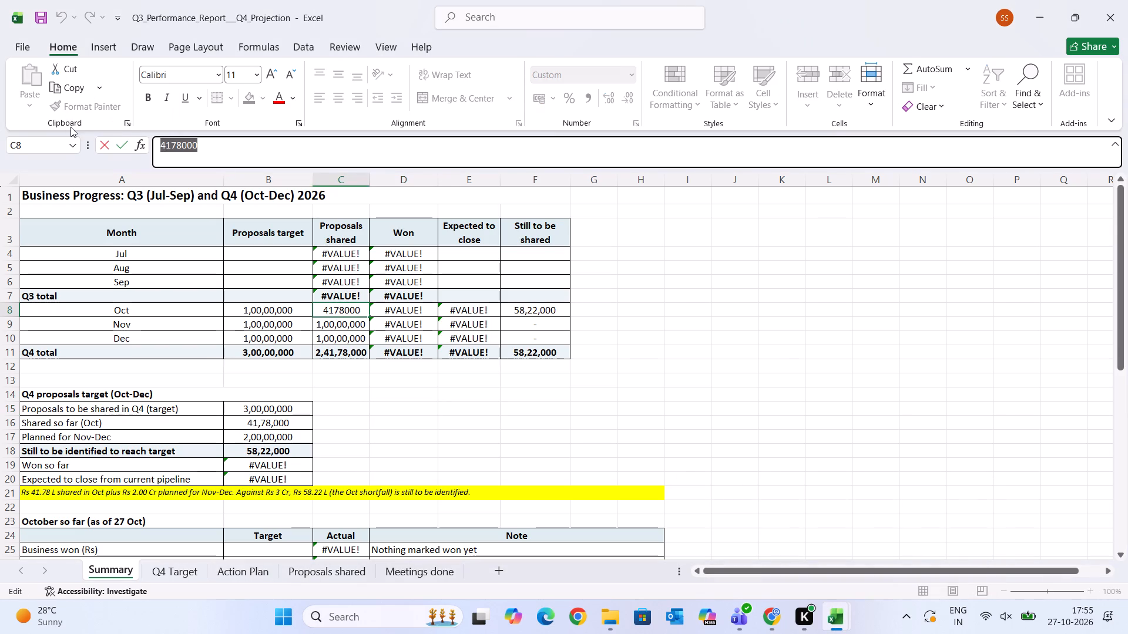
key(ctrl+c)
click(842, 601)
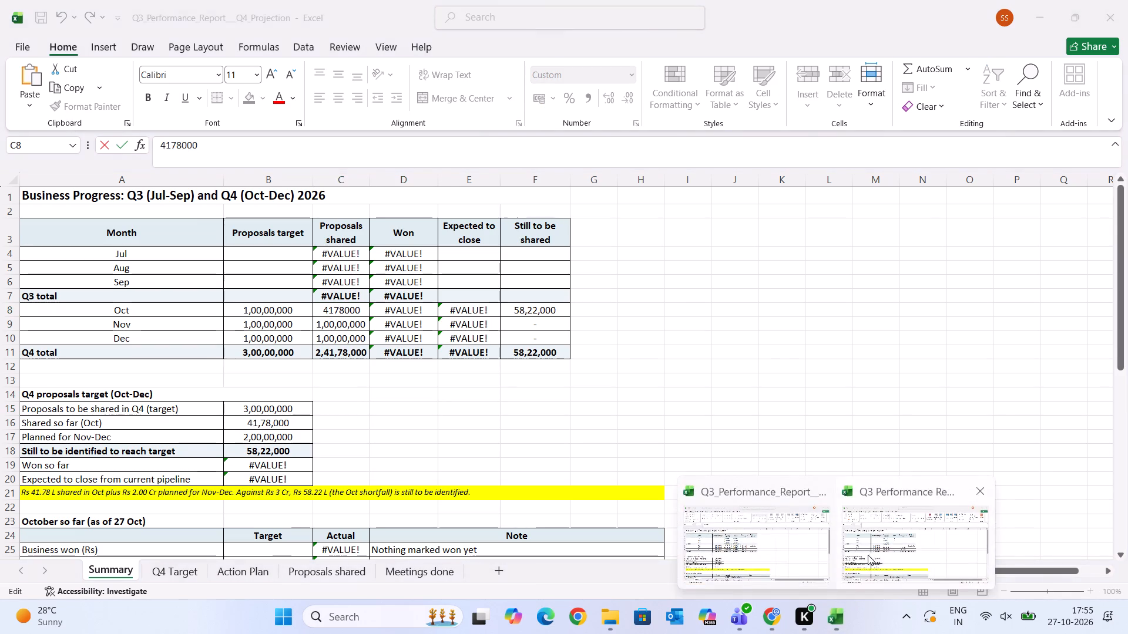
click(870, 552)
double_click(357, 310)
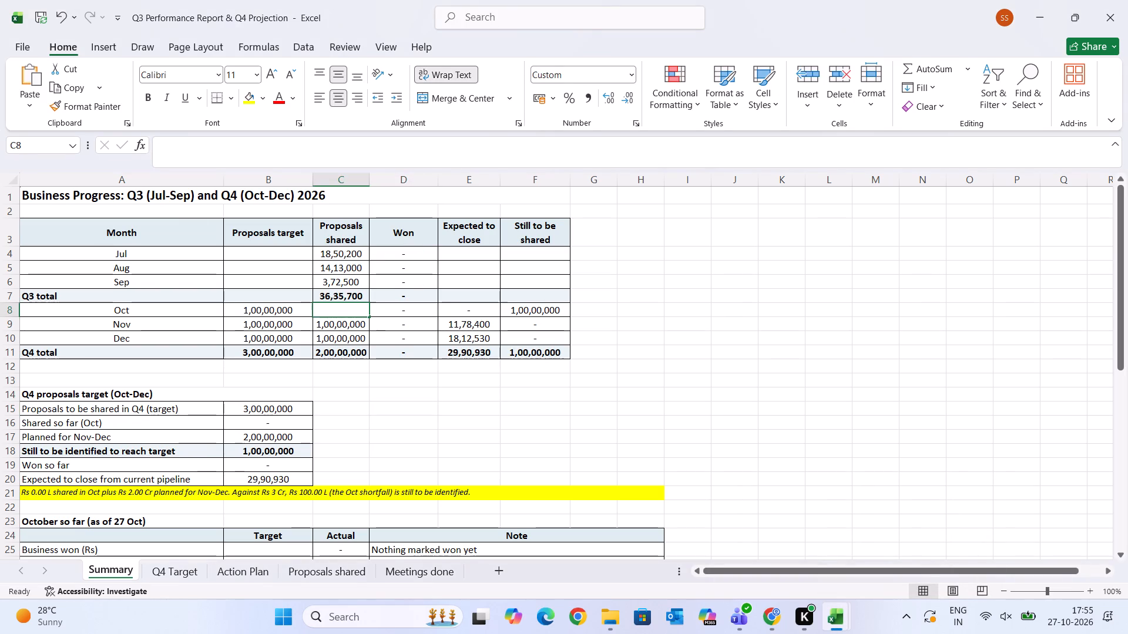
key(ctrl+v)
click(479, 471)
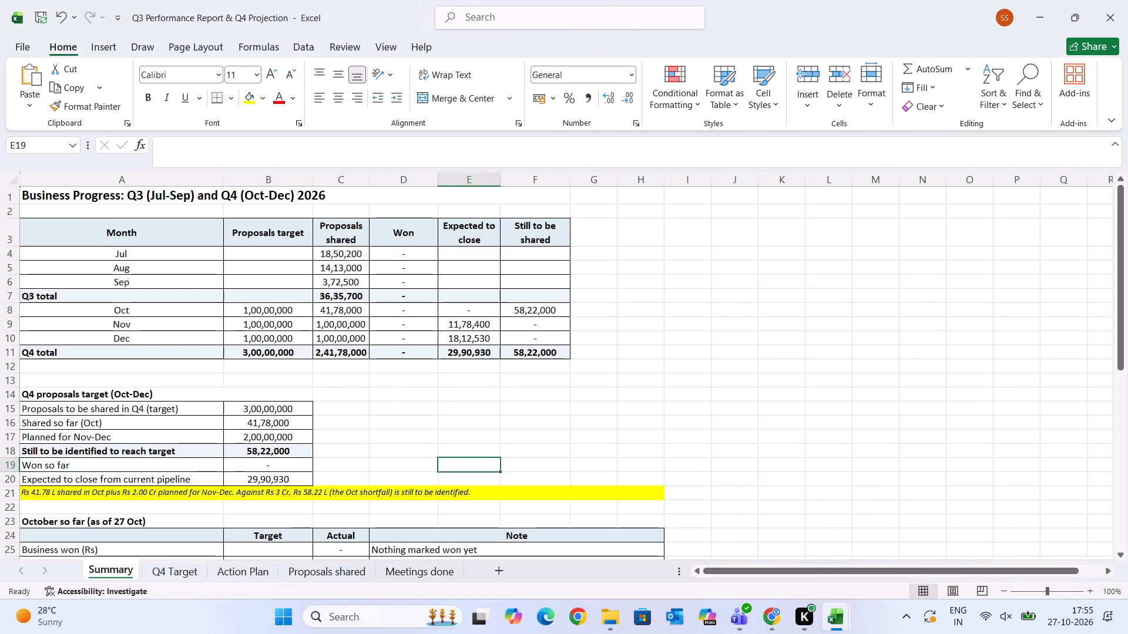
Check the contents and formulas of the October to December cells in the Summary sheet's monthly table.
click(352, 291)
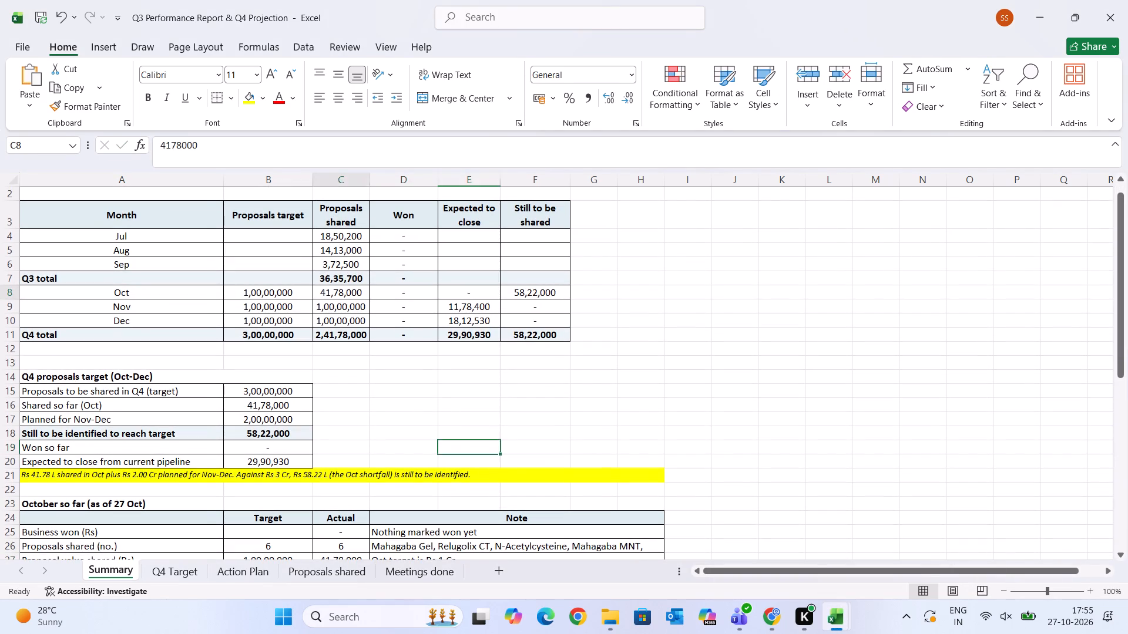
click(348, 311)
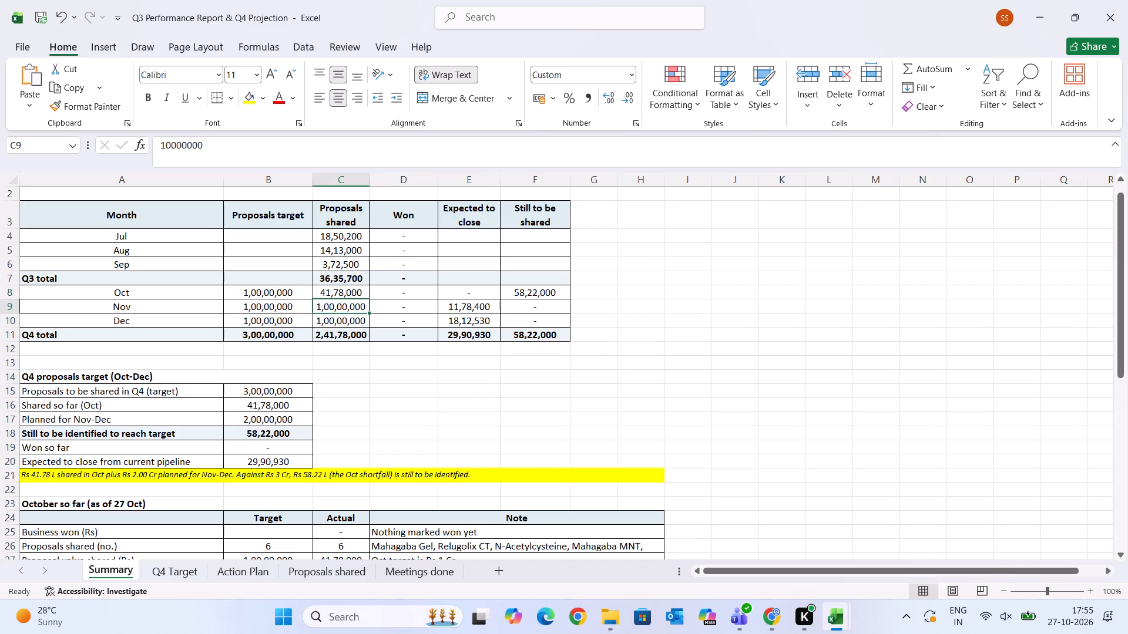
key(Down)
key(Up)
key(Up)
key(Up)
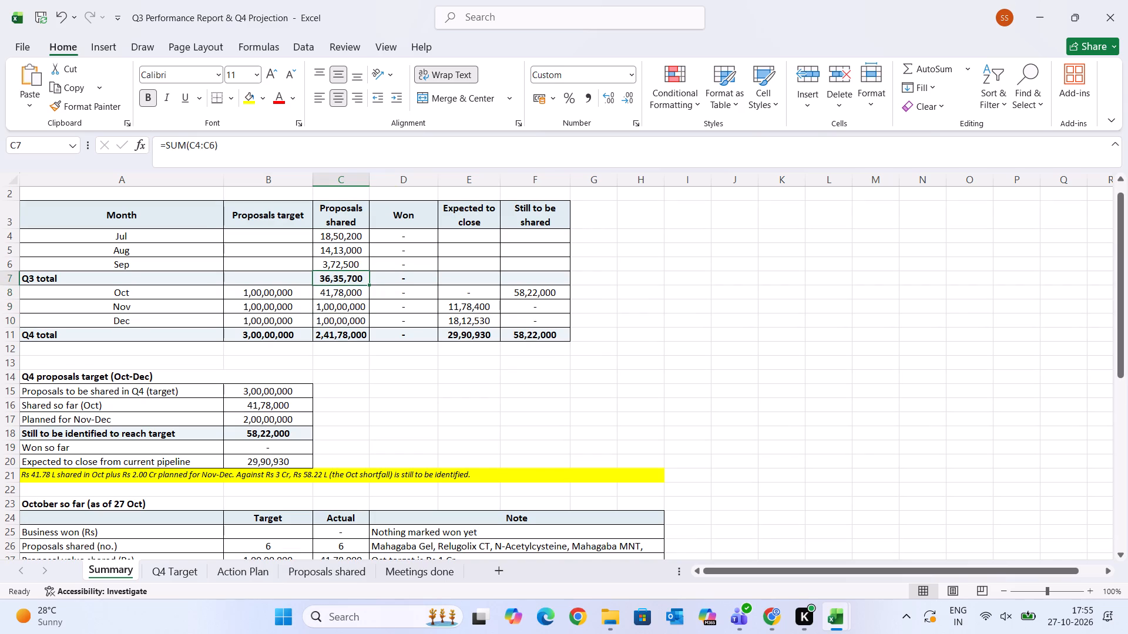
key(Down)
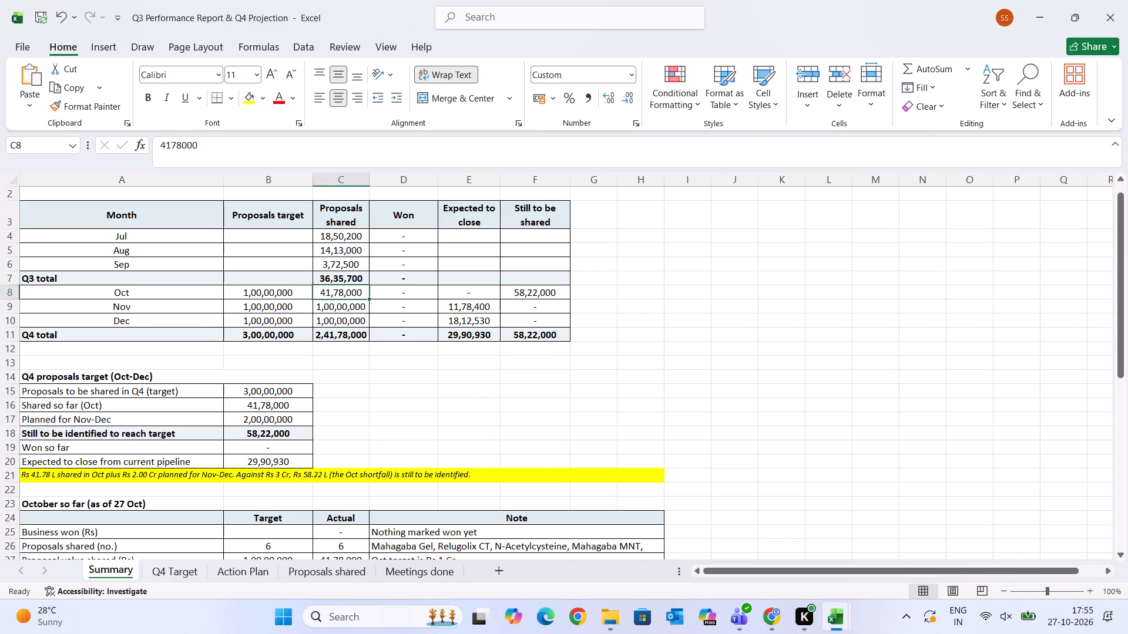
key(Right)
key(Right)
key(Right)
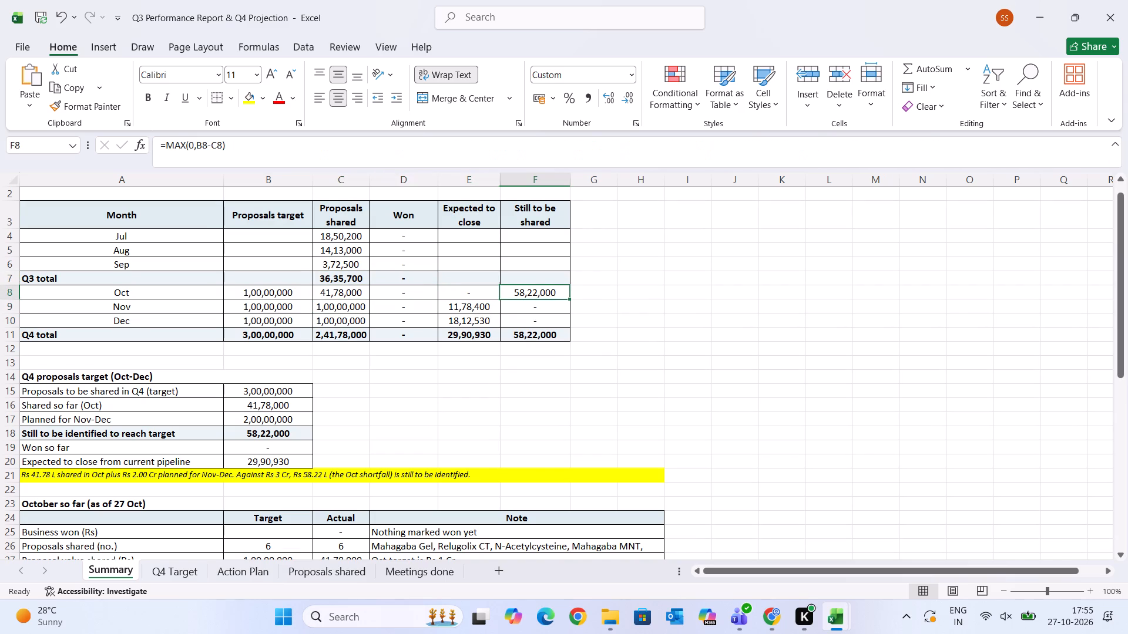
key(Left)
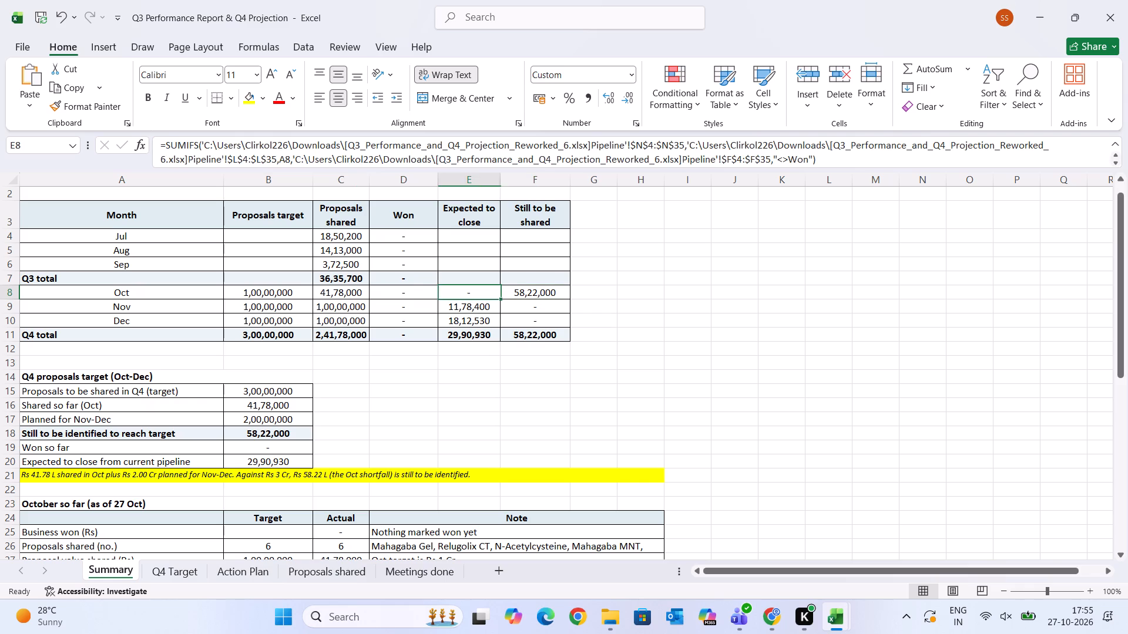
key(Left)
key(Left)
key(Down)
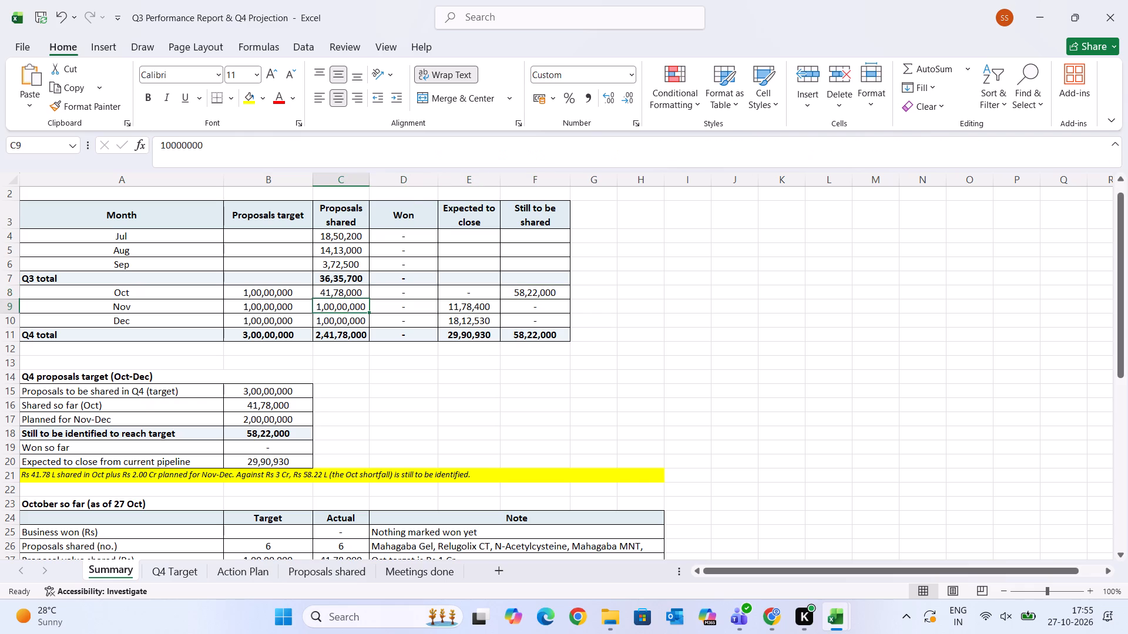
key(Up)
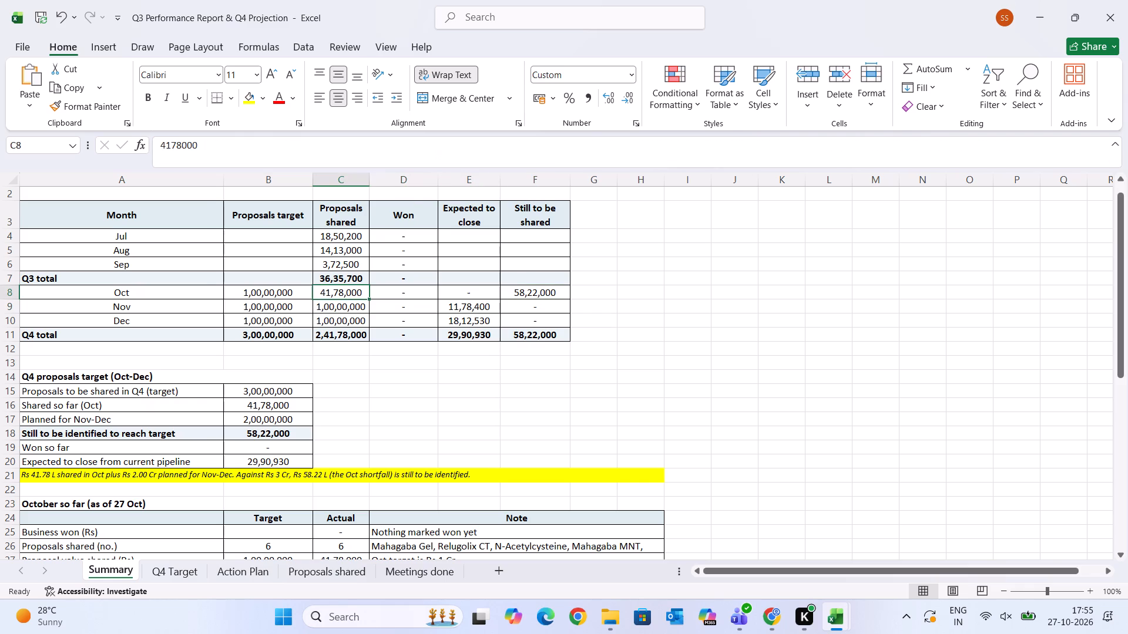
key(Down)
key(Right)
key(Right)
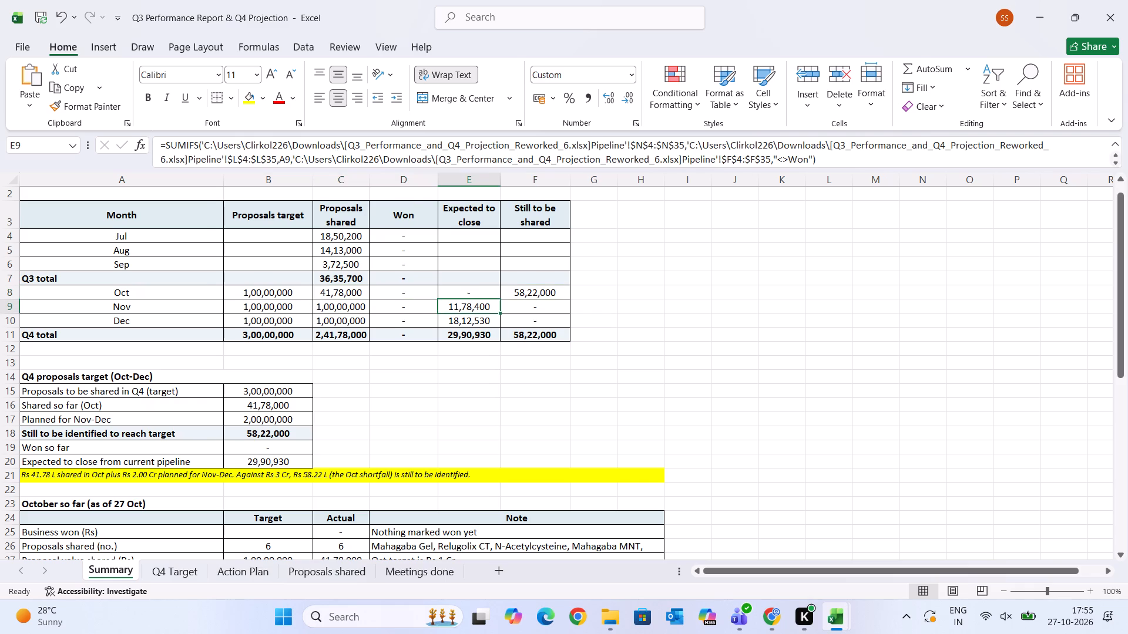
key(Right)
key(Left)
key(Down)
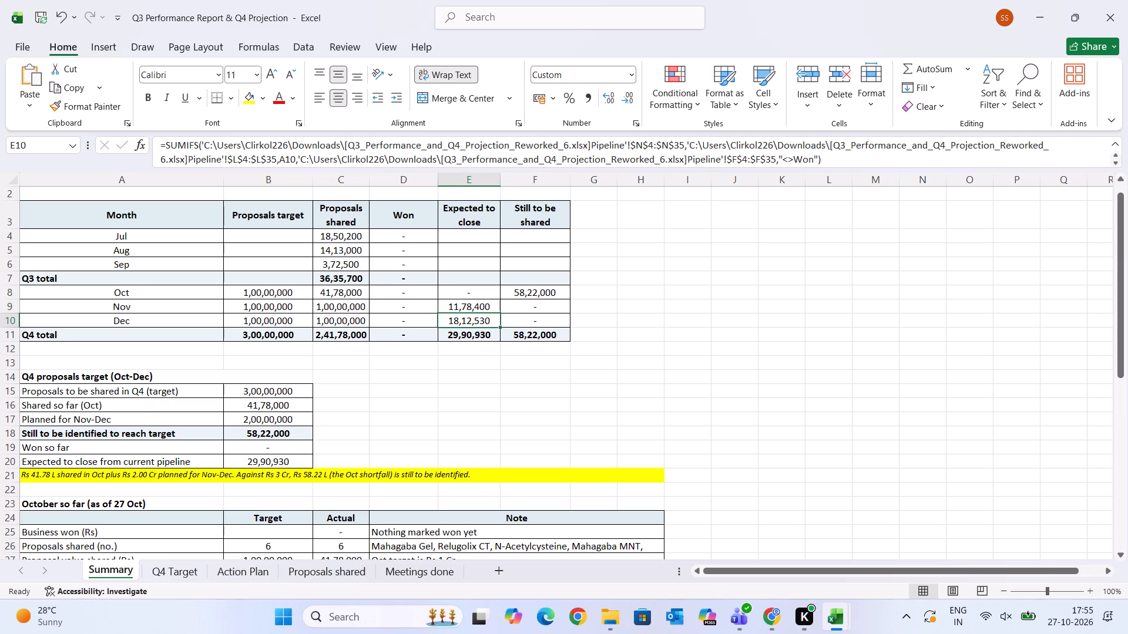
Review the rest of the Summary sheet, from the Q4 proposals target through October progress, leads by status and Q3 activity.
click(363, 386)
scroll(363, 386, down, 1)
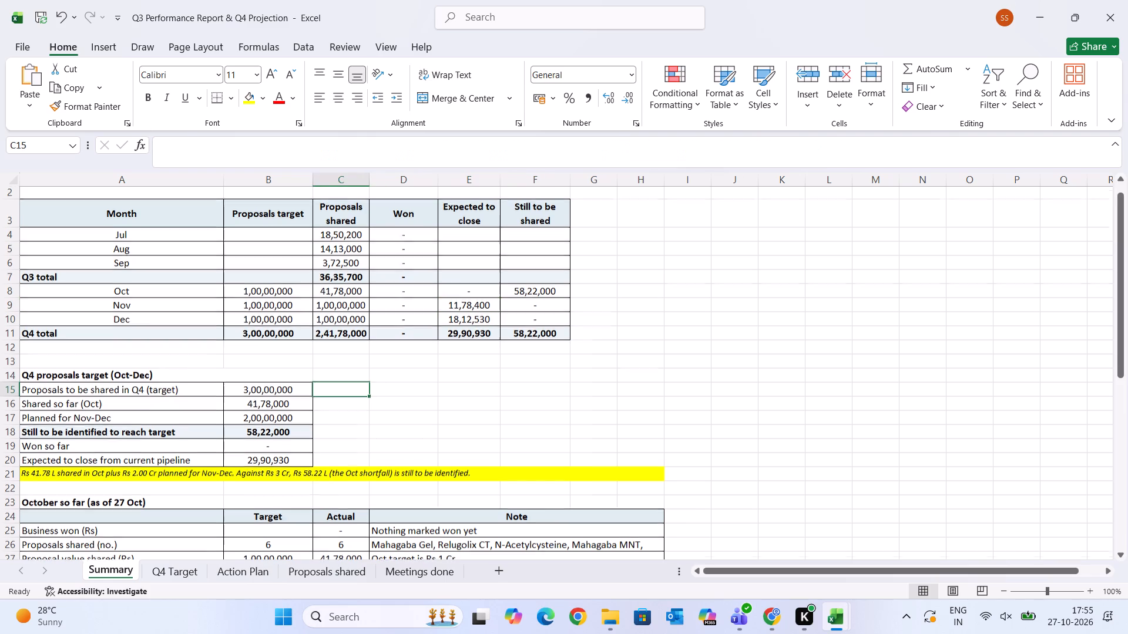
scroll(363, 386, down, 3)
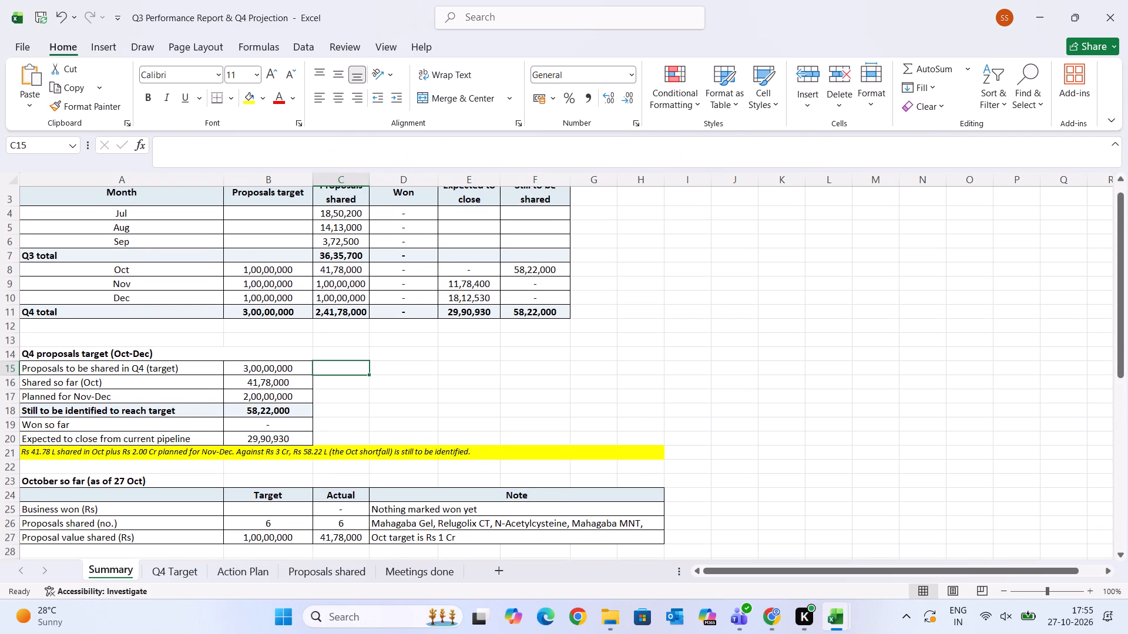
scroll(363, 386, down, 3)
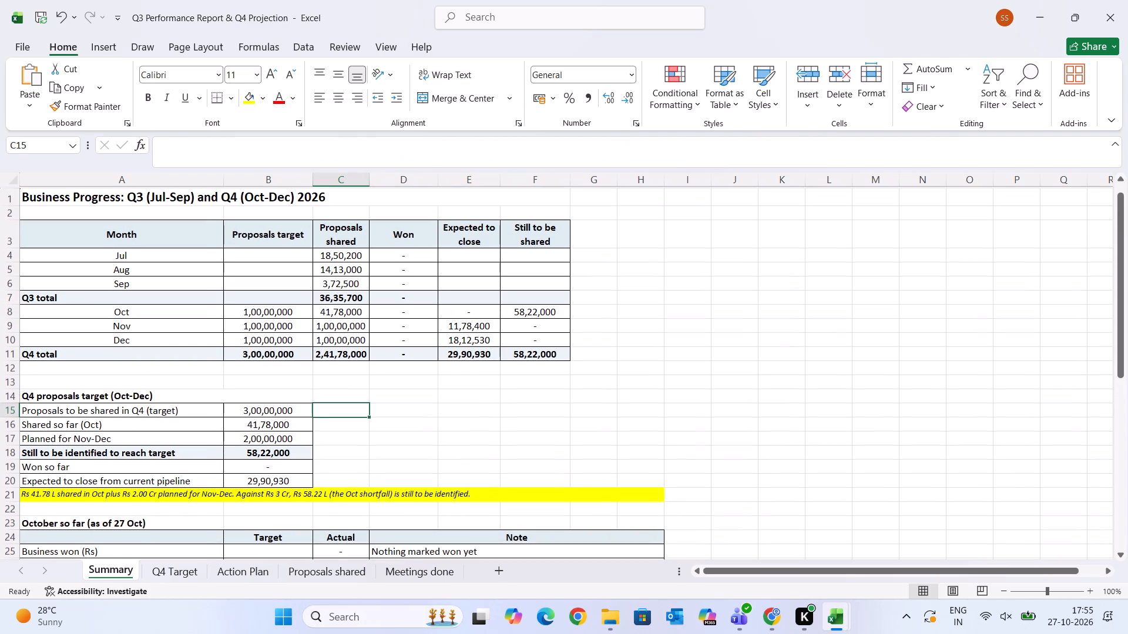
scroll(363, 386, down, 1)
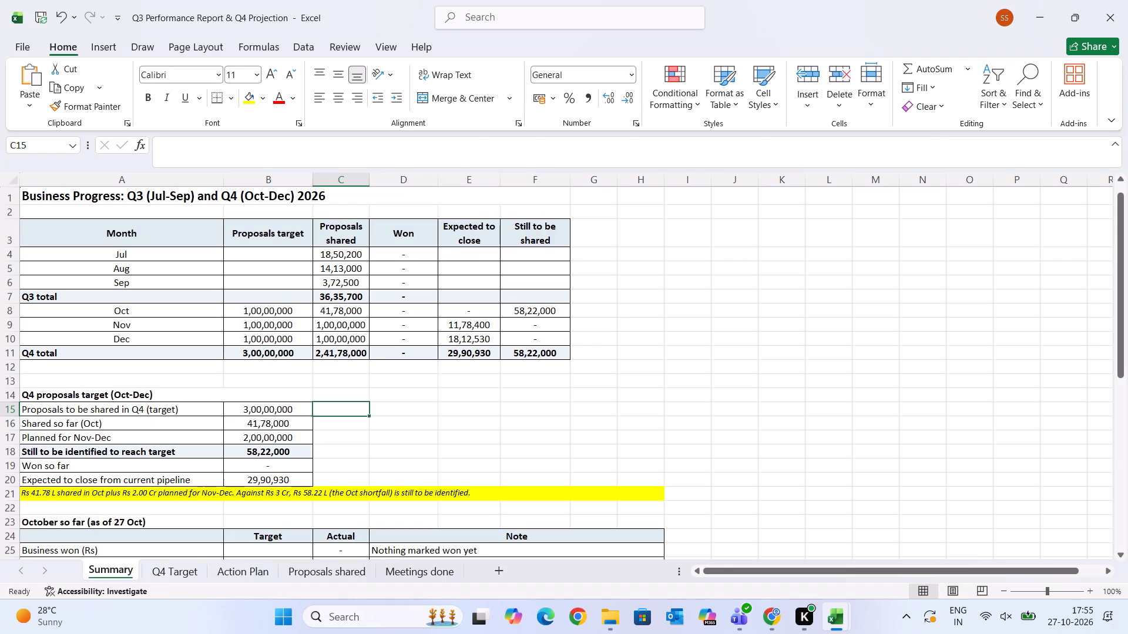
scroll(363, 386, down, 2)
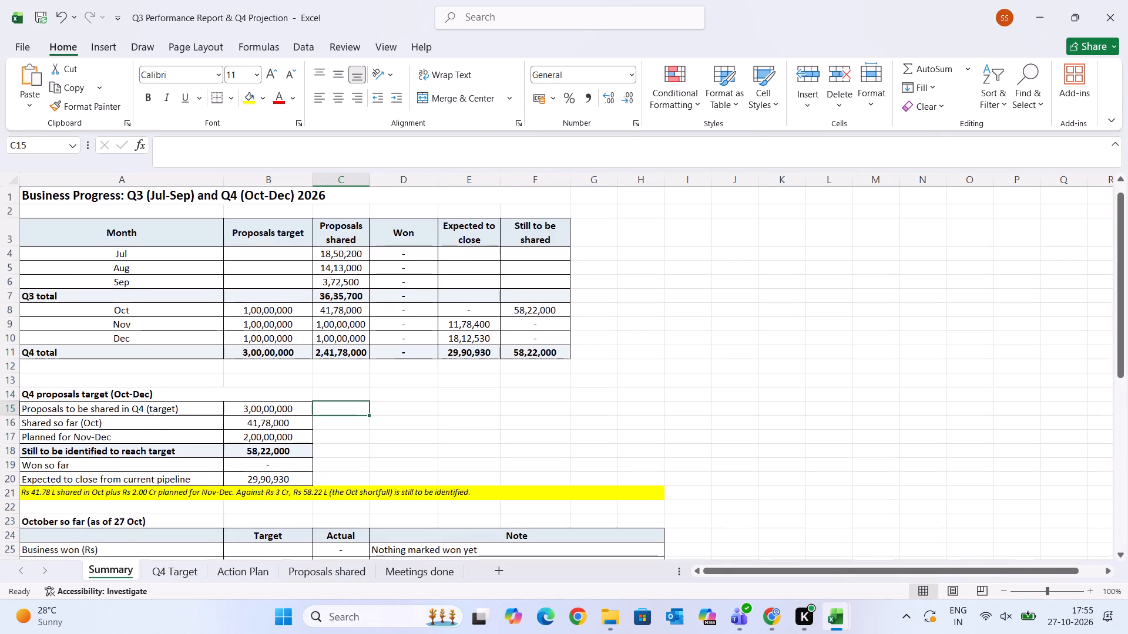
scroll(363, 386, down, 2)
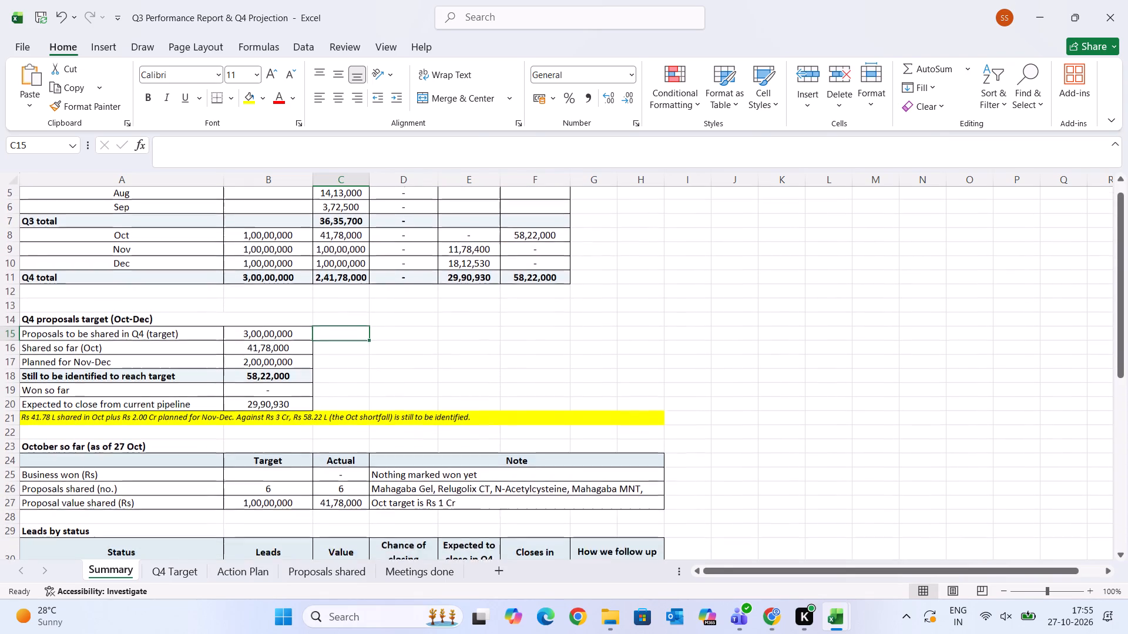
scroll(363, 386, down, 2)
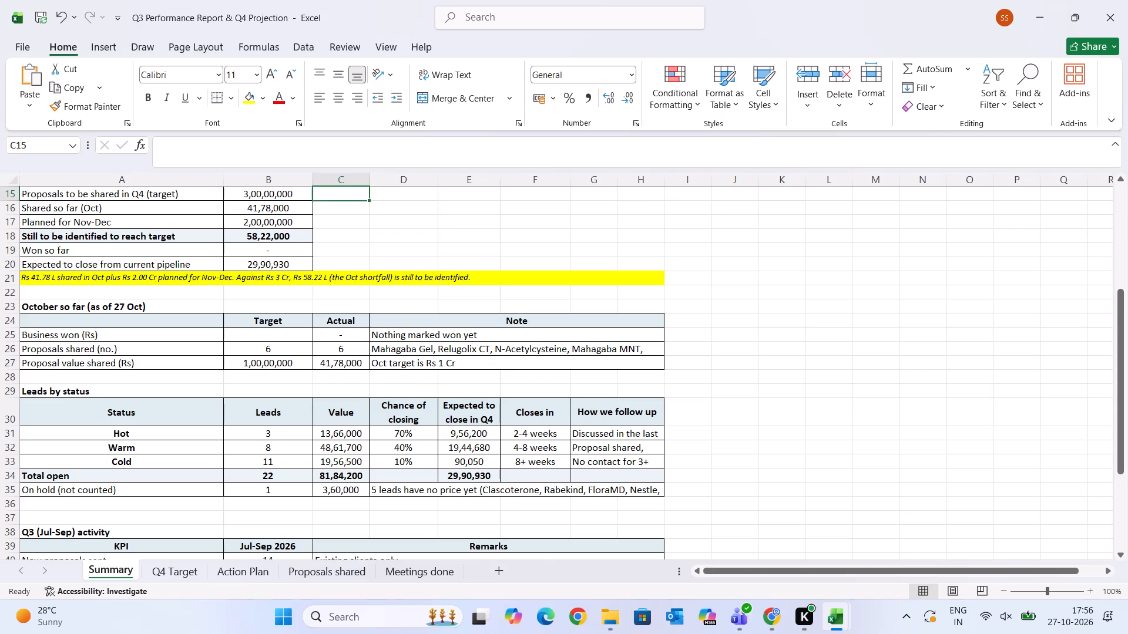
scroll(363, 386, down, 3)
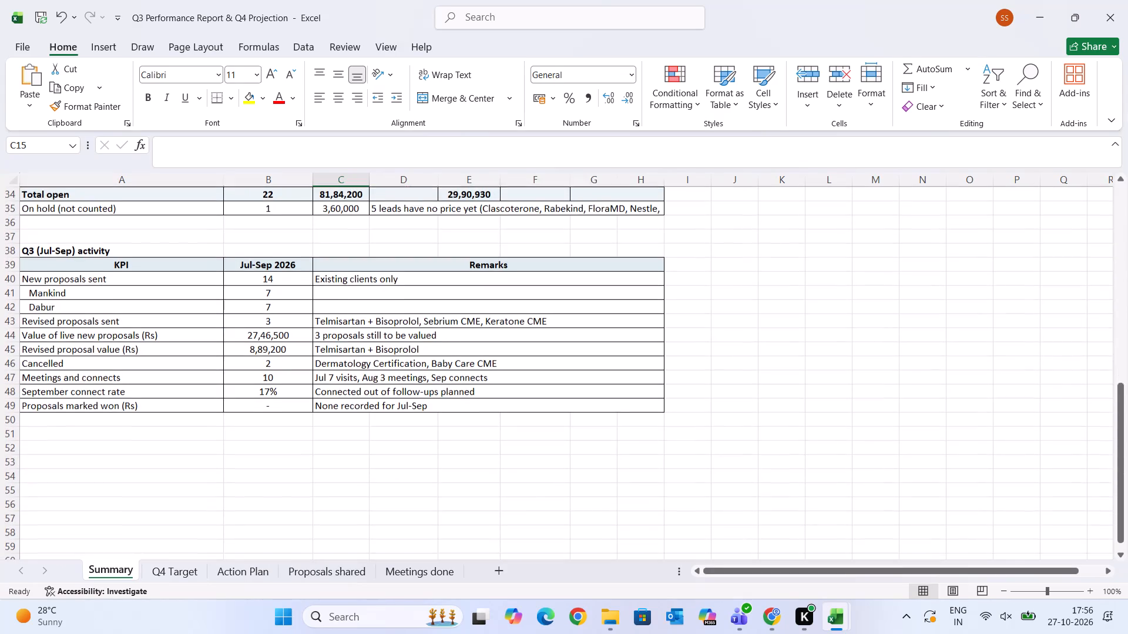
Review the Q4 Target, Action Plan, Proposals shared and Meetings done sheets of the original workbook.
click(160, 571)
scroll(203, 508, up, 1)
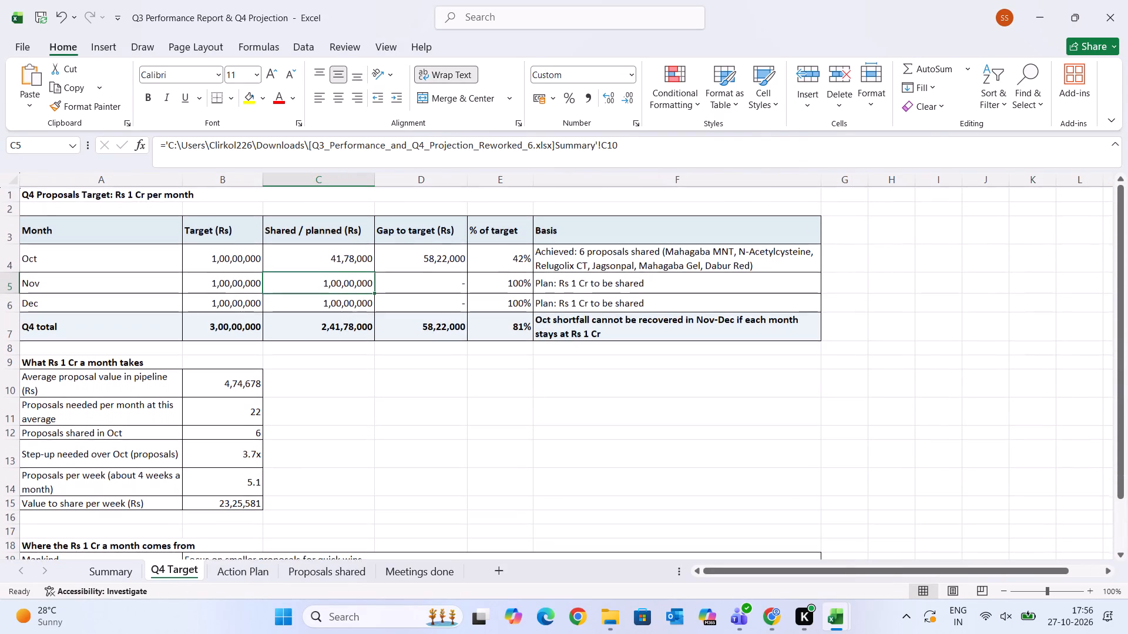
click(239, 578)
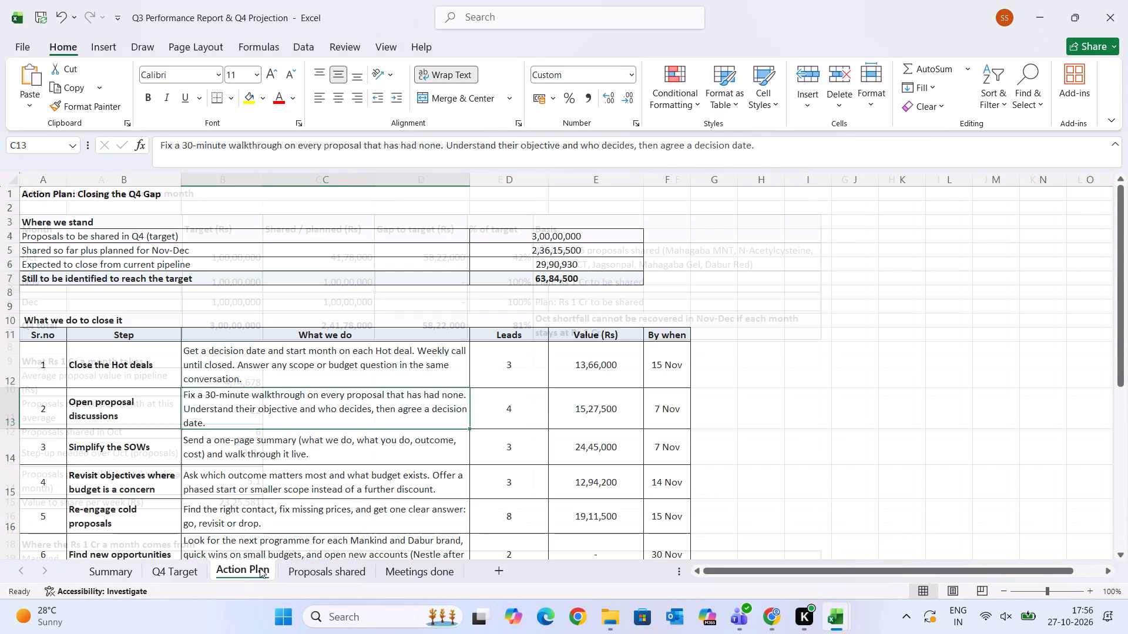
scroll(351, 503, down, 3)
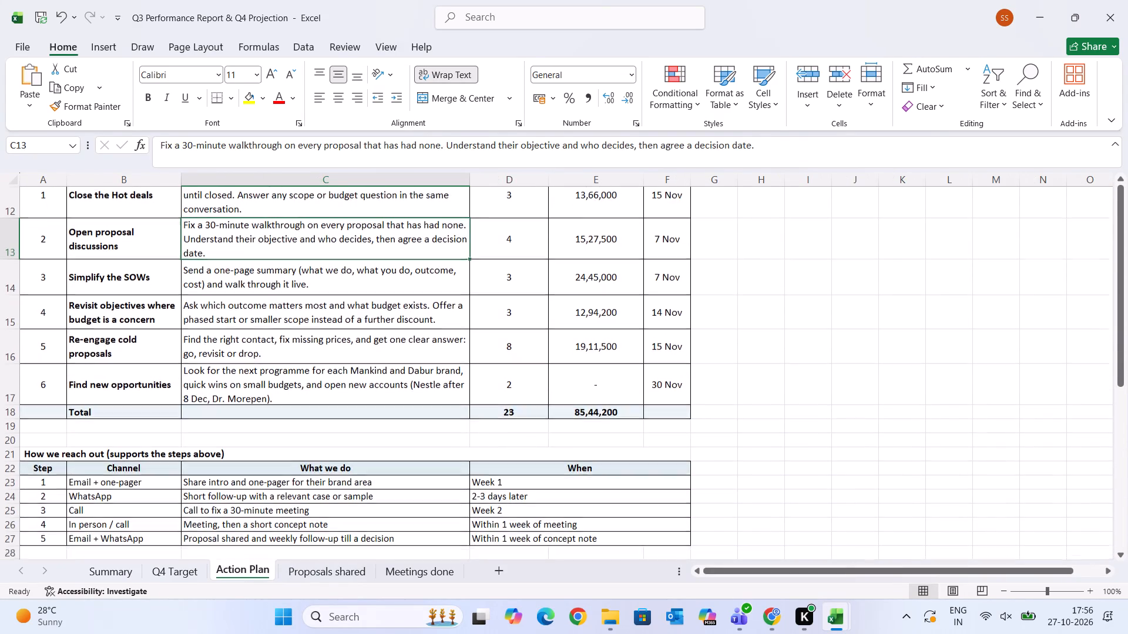
scroll(351, 503, down, 1)
scroll(351, 503, up, 2)
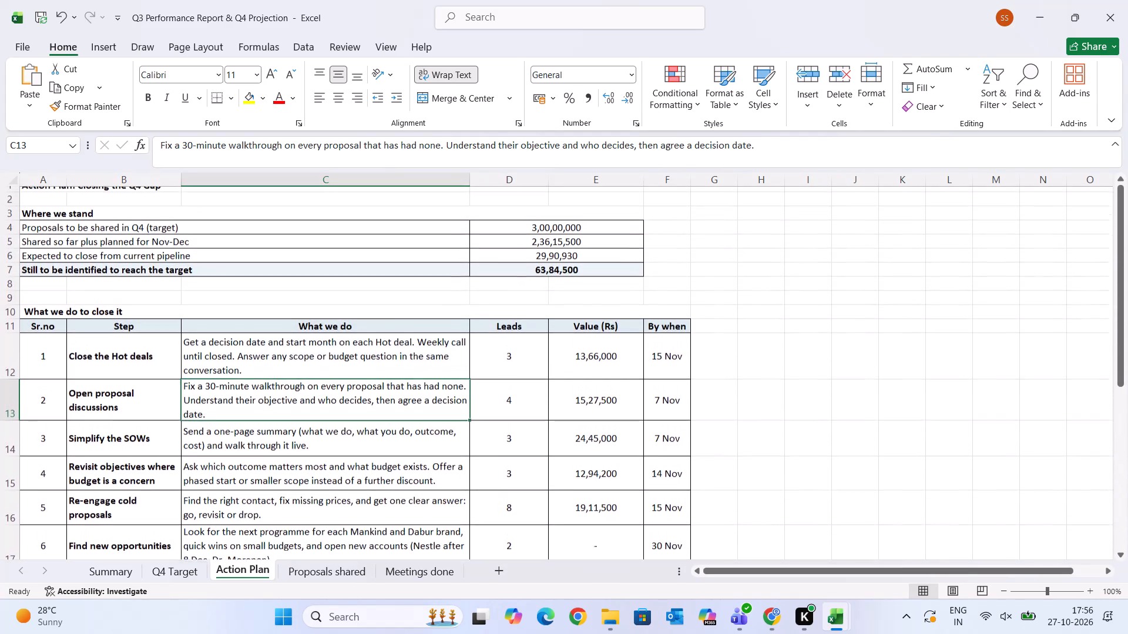
scroll(335, 539, up, 3)
click(328, 569)
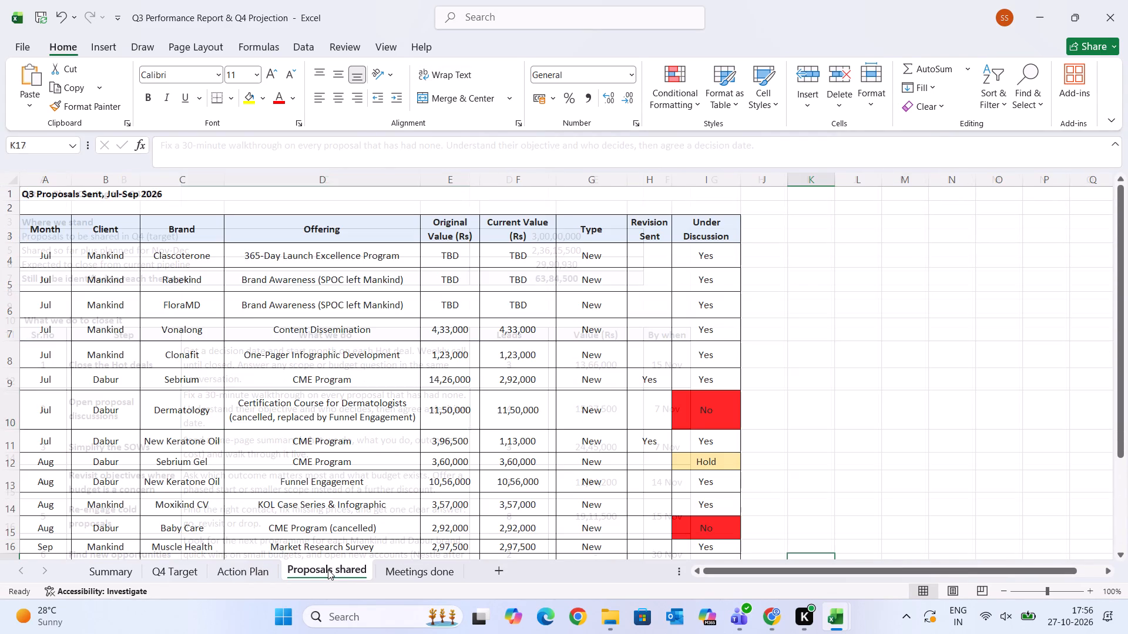
scroll(304, 450, up, 1)
click(404, 570)
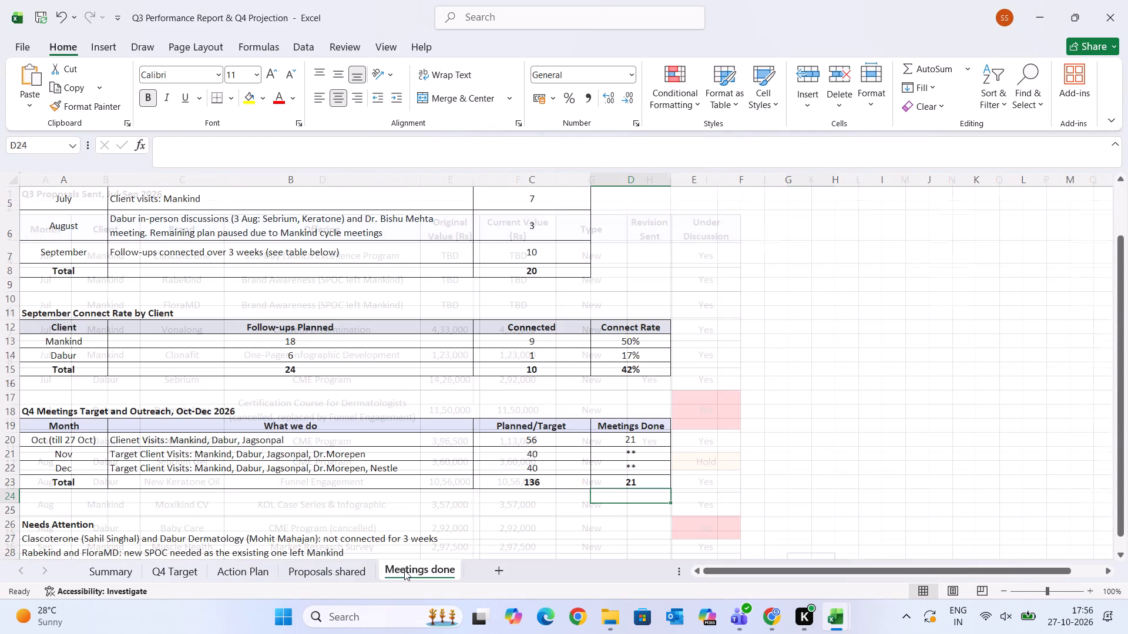
click(39, 413)
click(421, 528)
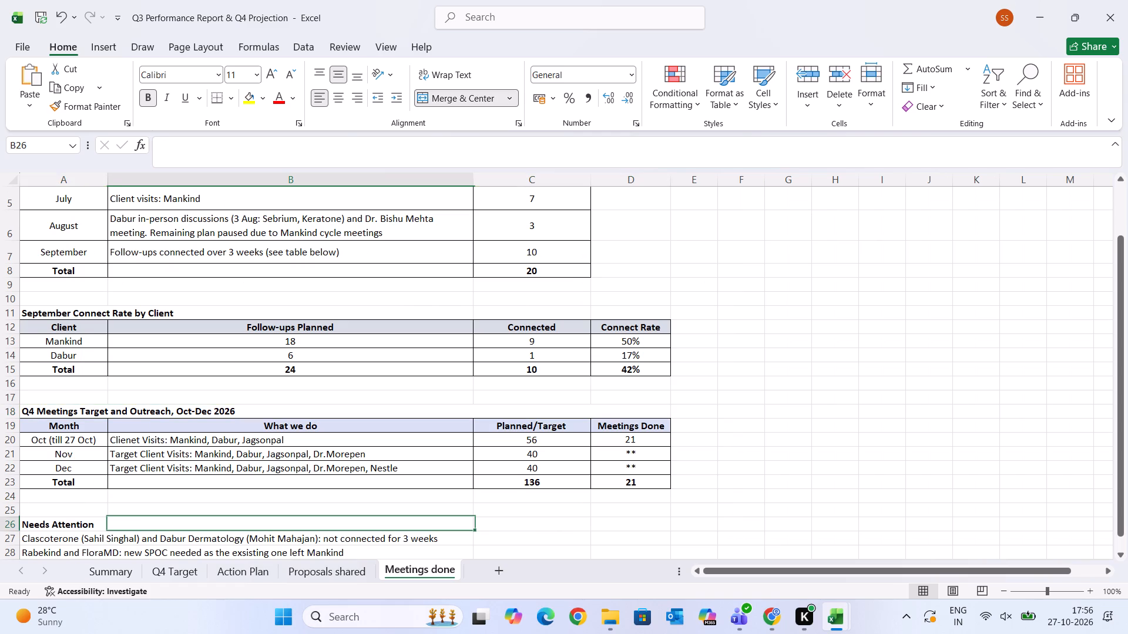
scroll(433, 458, up, 1)
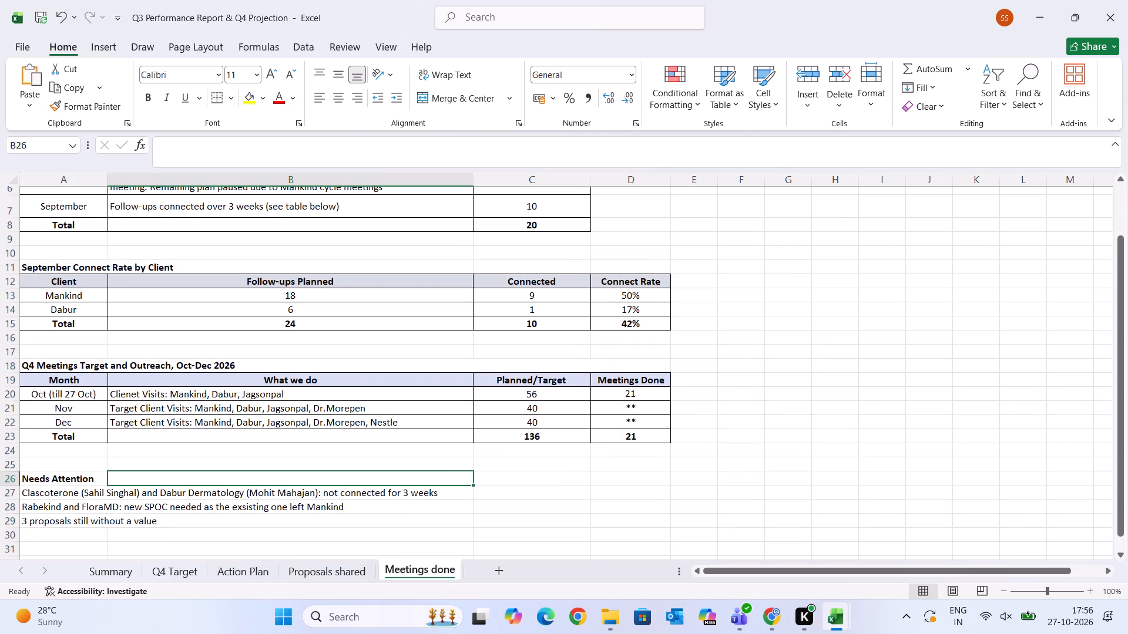
scroll(433, 458, up, 1)
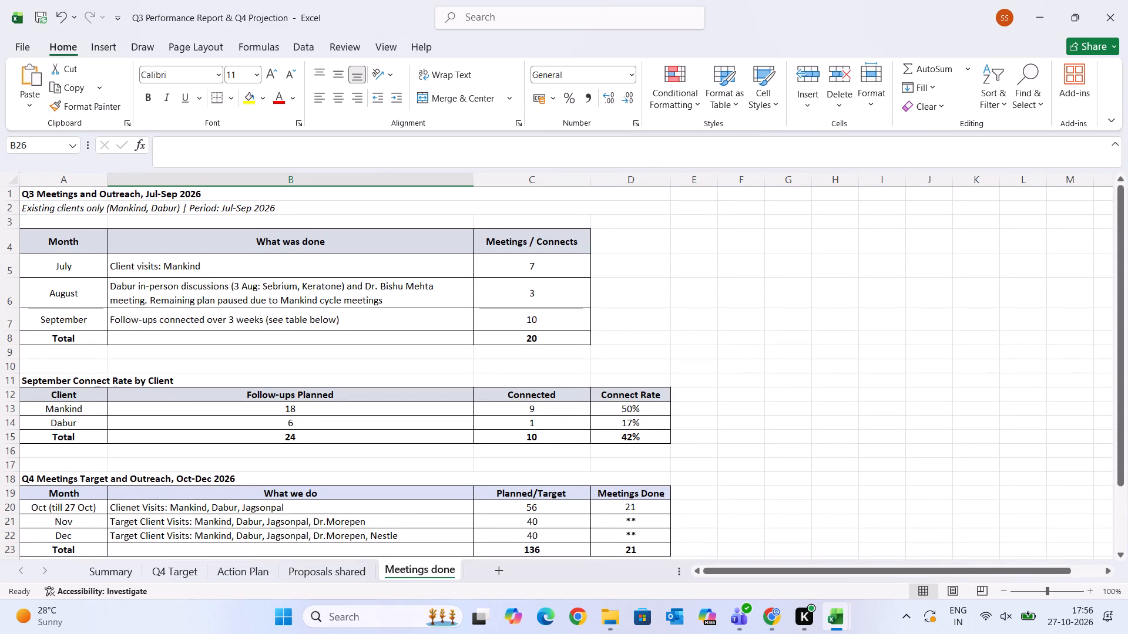
scroll(681, 512, down, 1)
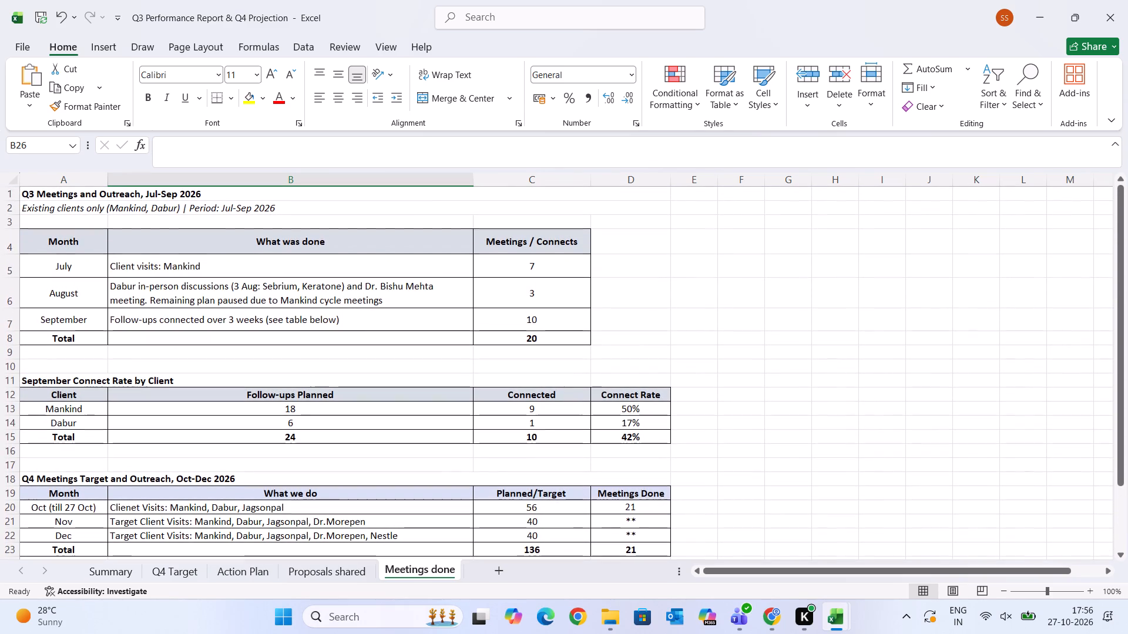
Save the original Q3 Performance Report & Q4 Projection workbook.
key(ctrl+s)
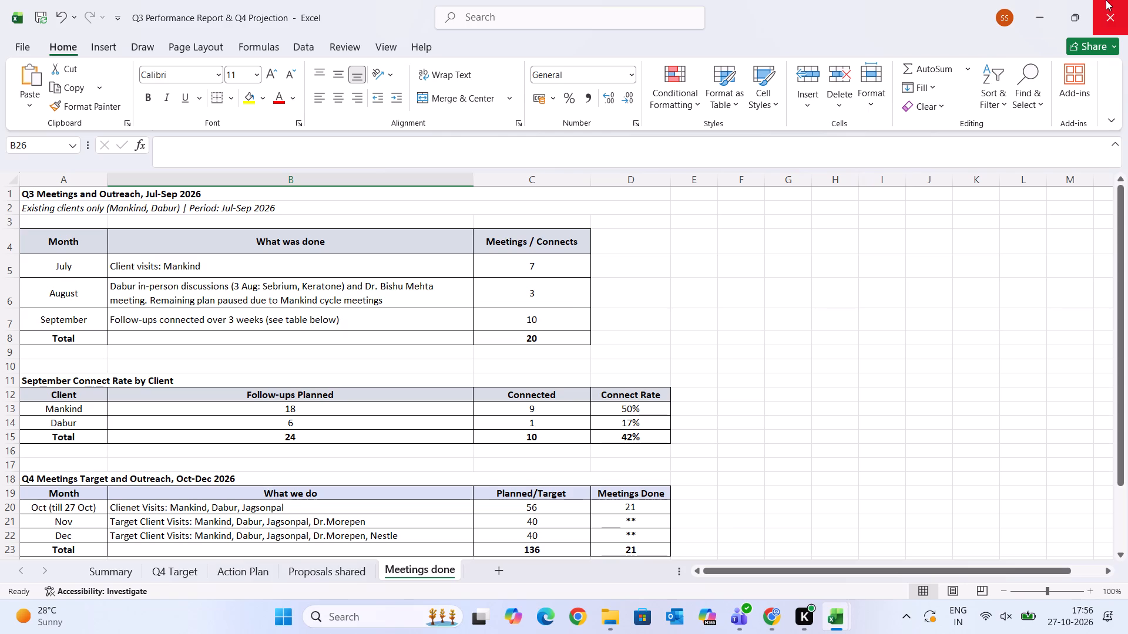
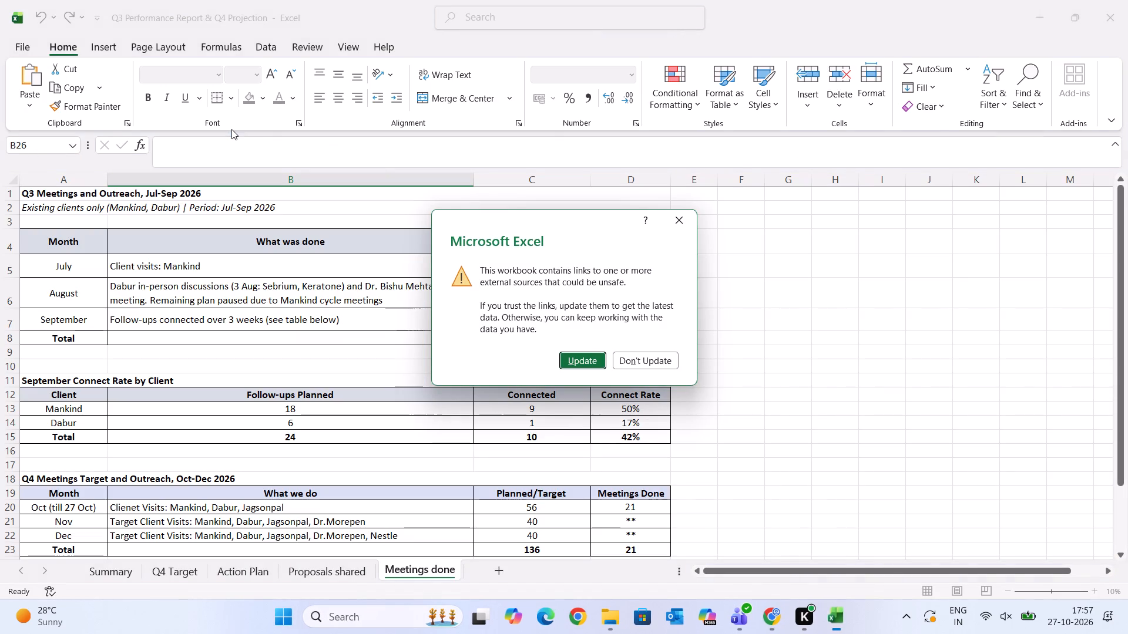
Save and close the reopened Q3 Performance Report & Q4 Projection workbook without updating its external links.
click(633, 363)
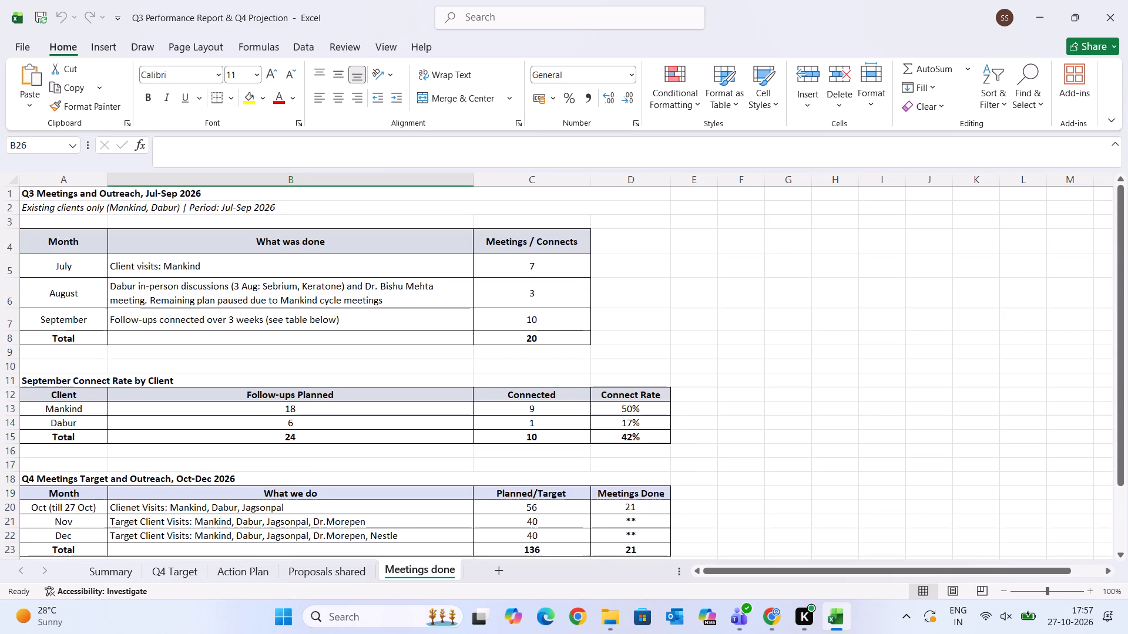
key(ctrl+s)
click(1100, 0)
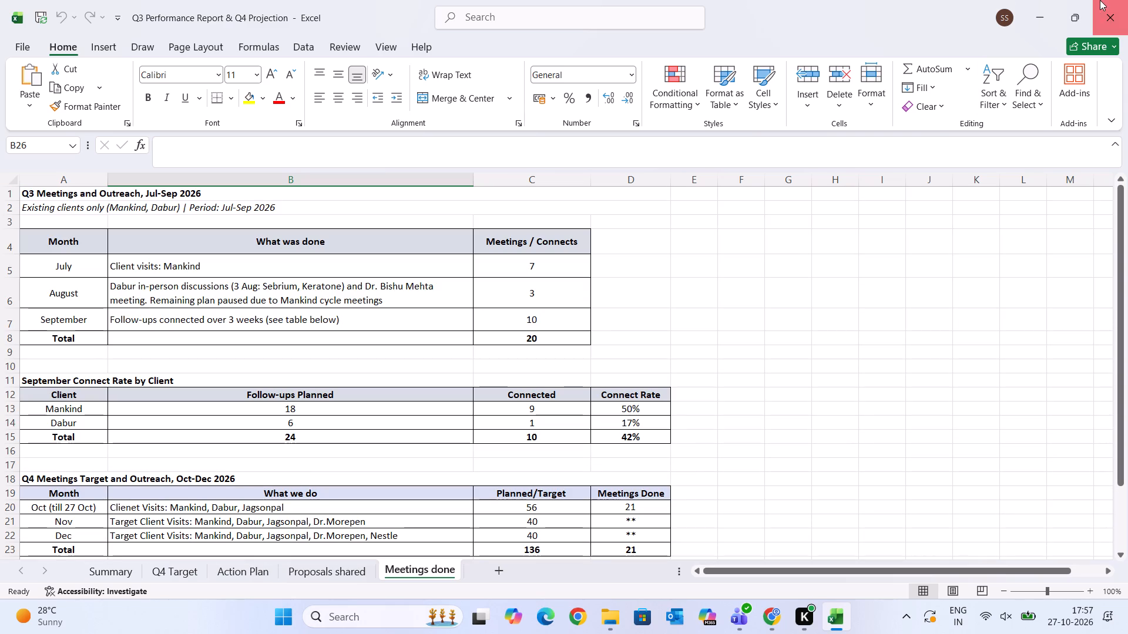
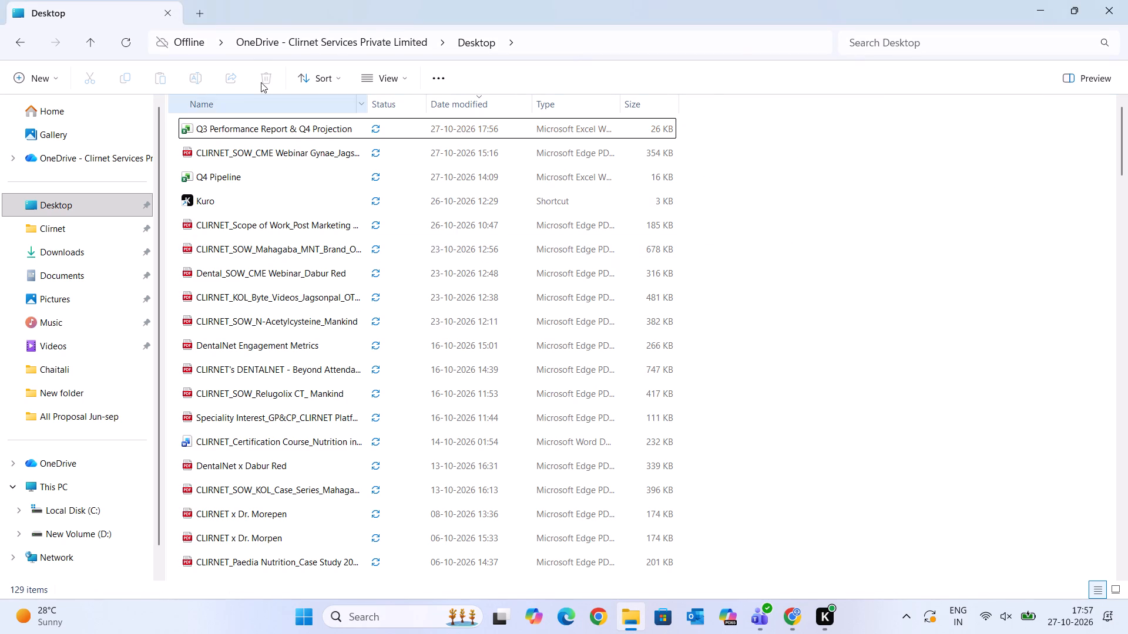
Copy the Q3 Performance Report & Q4 Projection workbook file from the Desktop folder.
click(241, 125)
key(ctrl+c)
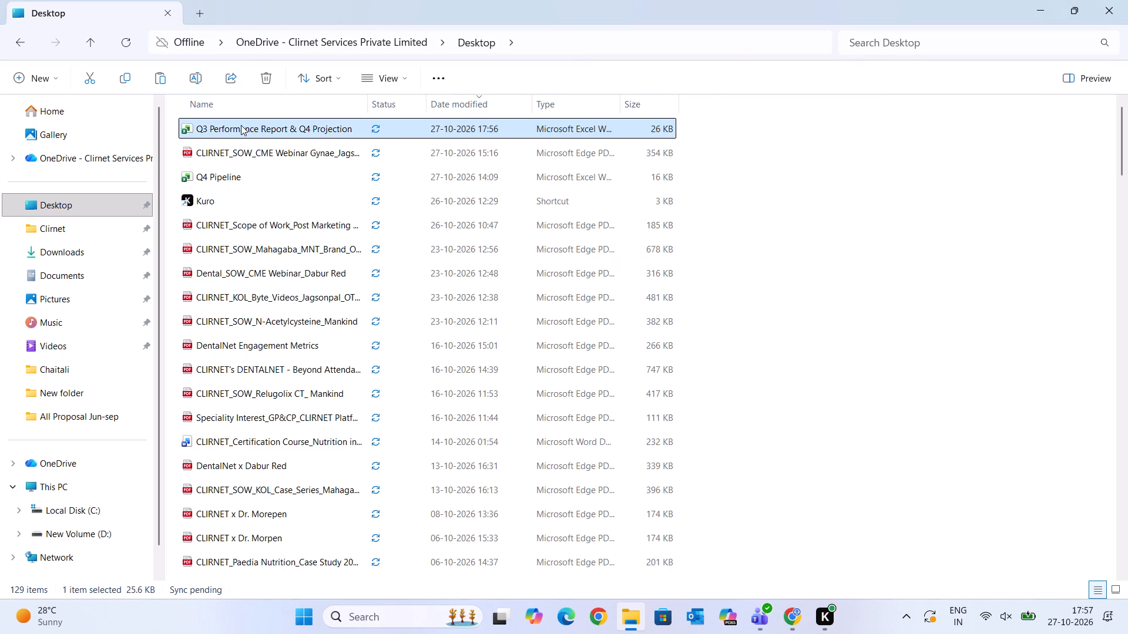